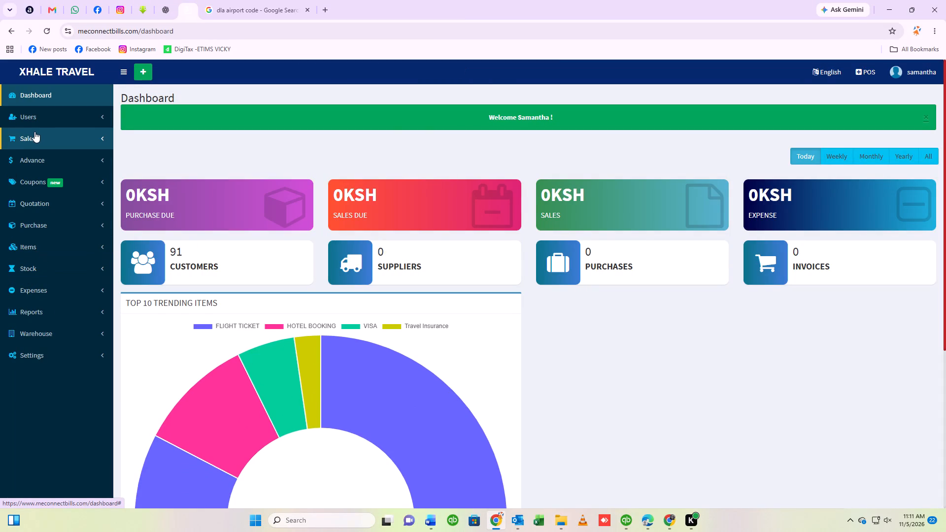
Open the Sales List and go to its last page, page 22, to view the oldest sales entries.
{"action": "left_click", "coordinate": [34, 133]}
{"action": "left_click", "coordinate": [38, 189]}
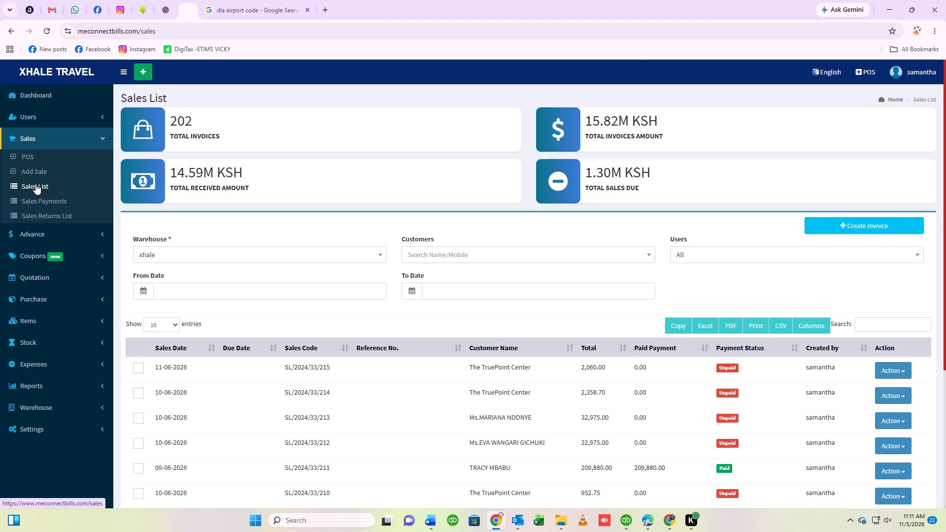
{"action": "scroll", "coordinate": [337, 338], "scroll_direction": "down", "scroll_amount": 15}
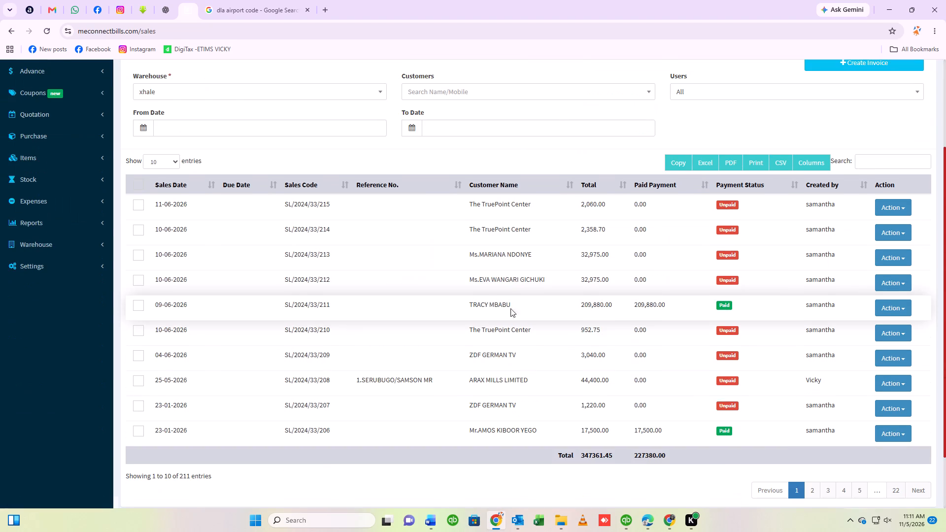
{"action": "left_click", "coordinate": [897, 456]}
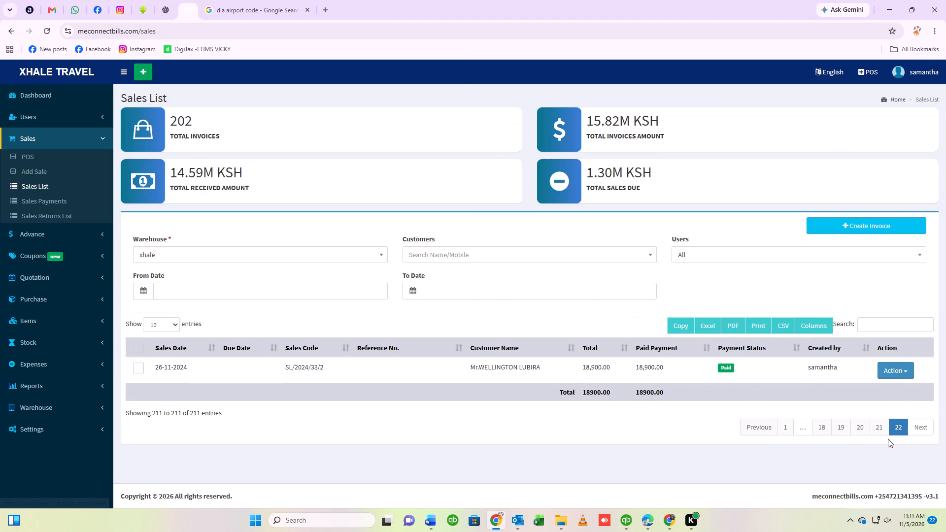
{"action": "scroll", "coordinate": [633, 388], "scroll_direction": "down", "scroll_amount": 4}
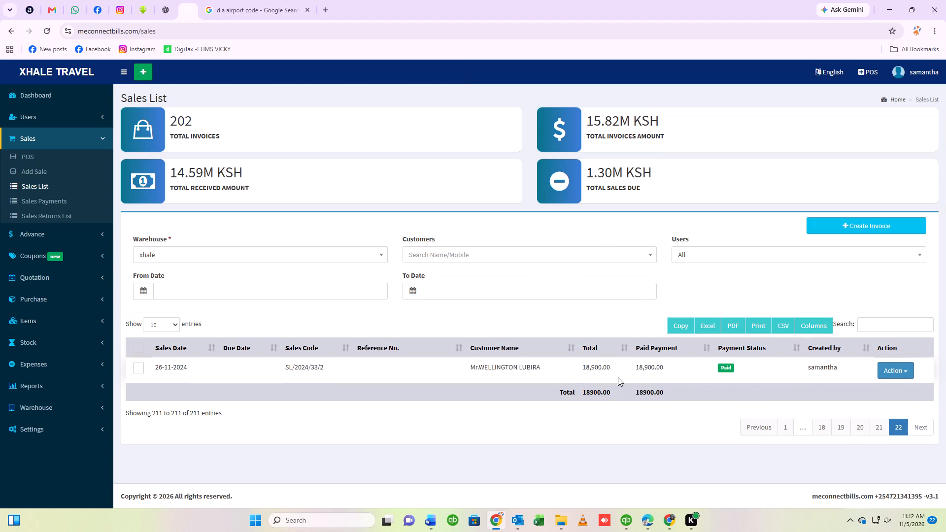
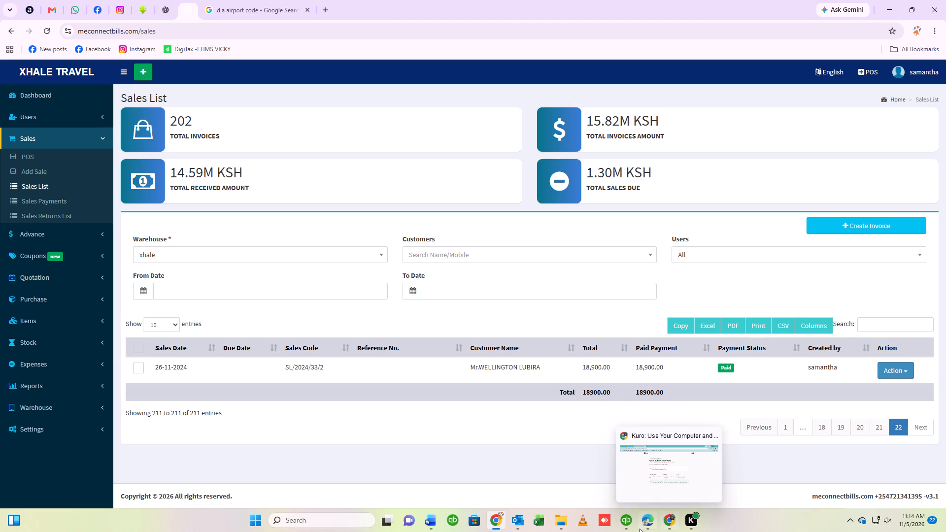
Switch to QuickBooks and open a maximized Create Invoices window, dismissing the VAT regulation notice.
{"action": "left_click", "coordinate": [625, 518]}
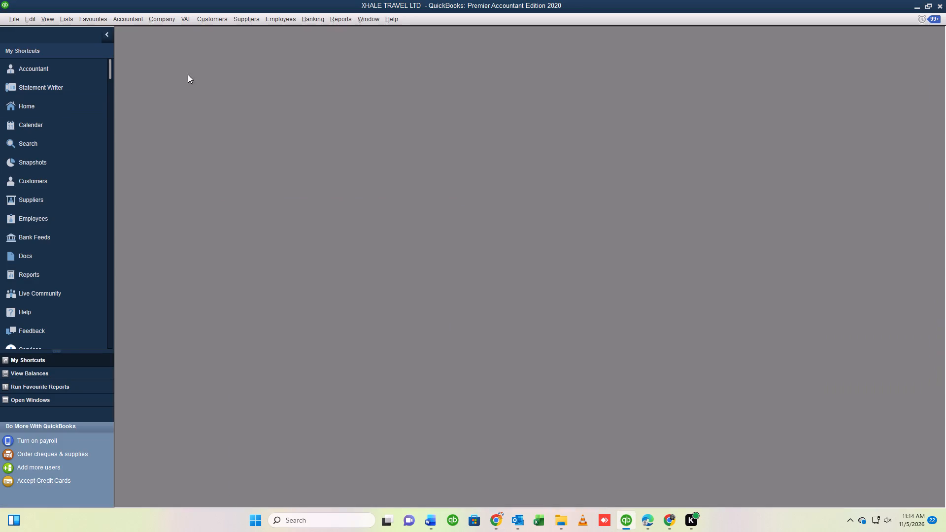
{"action": "left_click", "coordinate": [207, 19]}
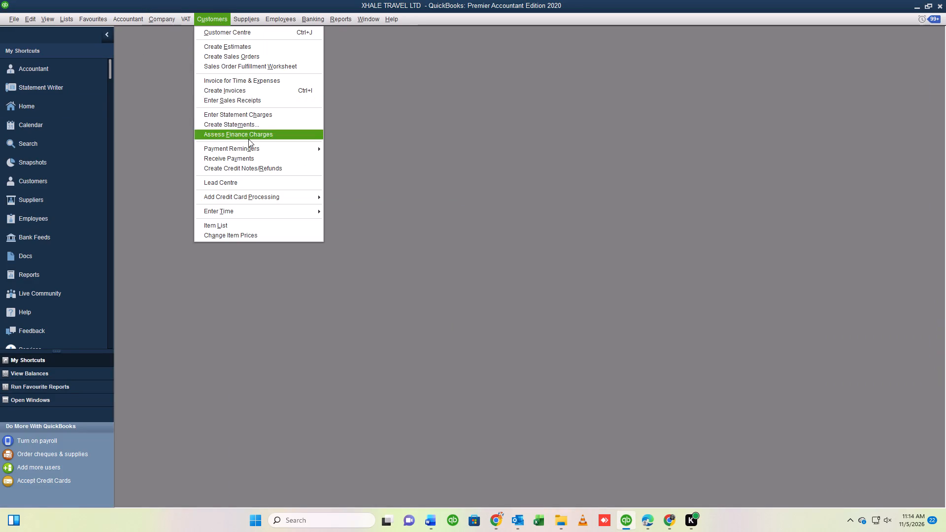
{"action": "left_click", "coordinate": [218, 89]}
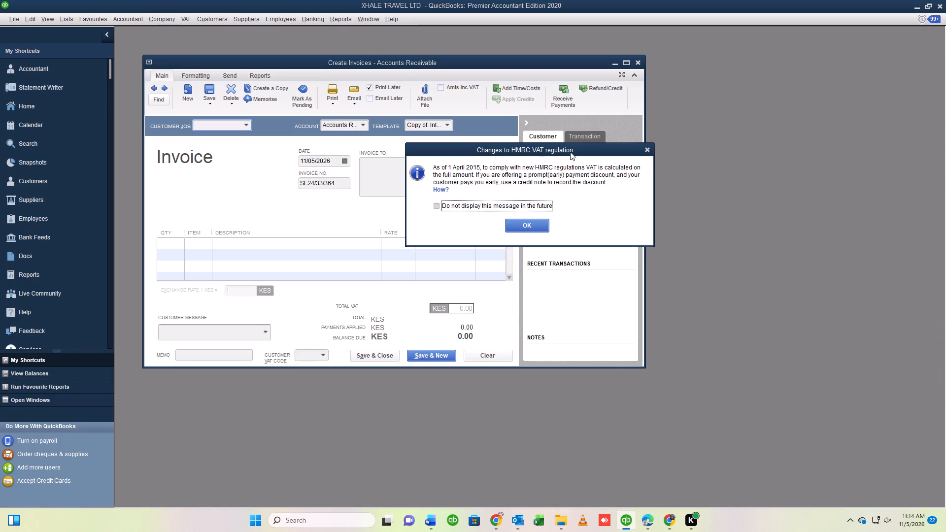
{"action": "left_click", "coordinate": [647, 147]}
{"action": "left_click", "coordinate": [624, 66]}
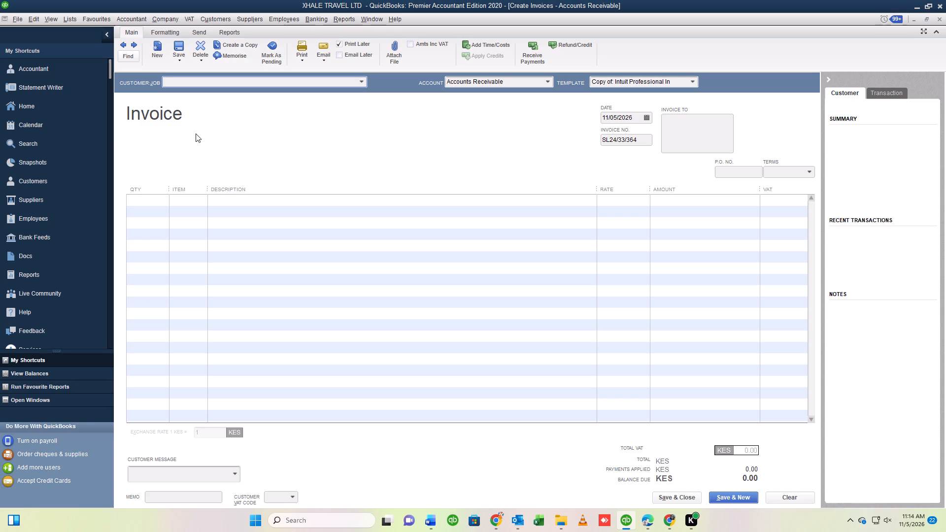
{"action": "left_click", "coordinate": [134, 54]}
{"action": "left_click", "coordinate": [153, 34]}
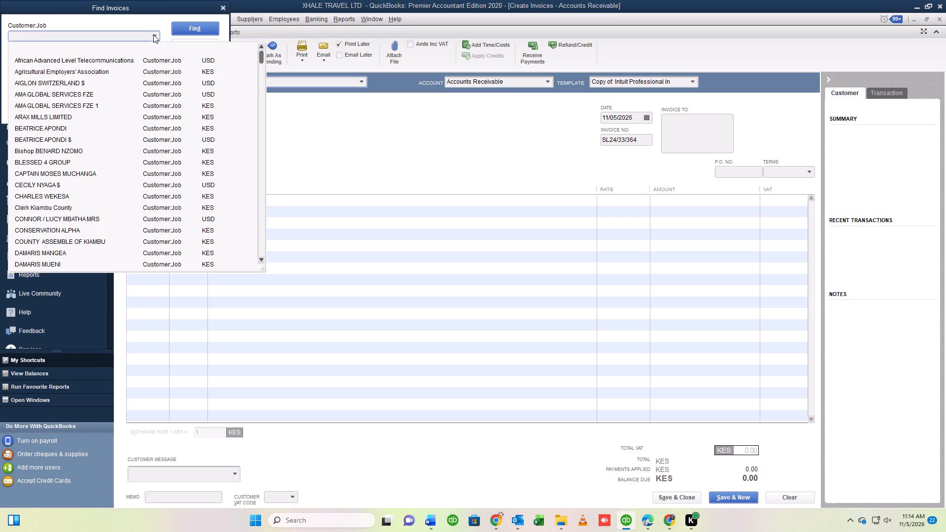
{"action": "scroll", "coordinate": [59, 188], "scroll_direction": "down", "scroll_amount": 20}
{"action": "scroll", "coordinate": [59, 188], "scroll_direction": "down", "scroll_amount": 17}
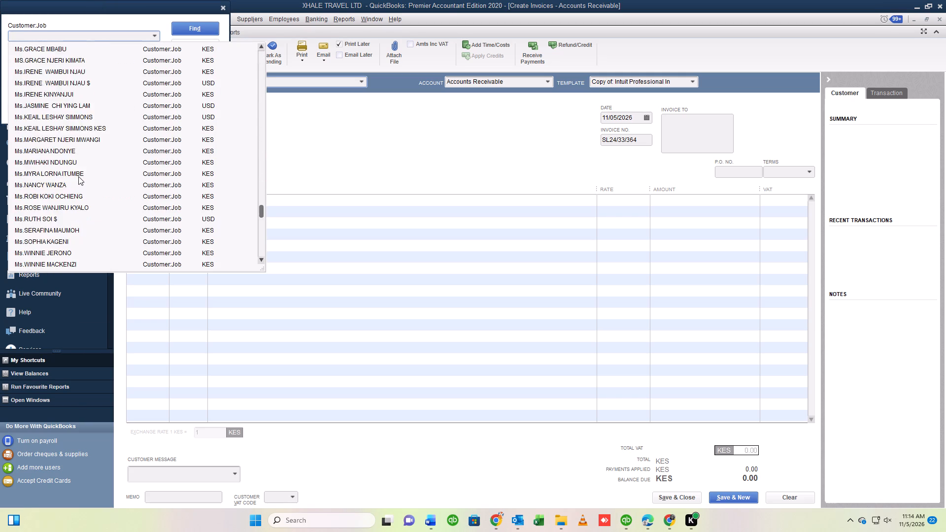
{"action": "scroll", "coordinate": [78, 176], "scroll_direction": "down", "scroll_amount": 10}
{"action": "scroll", "coordinate": [41, 241], "scroll_direction": "down", "scroll_amount": 4}
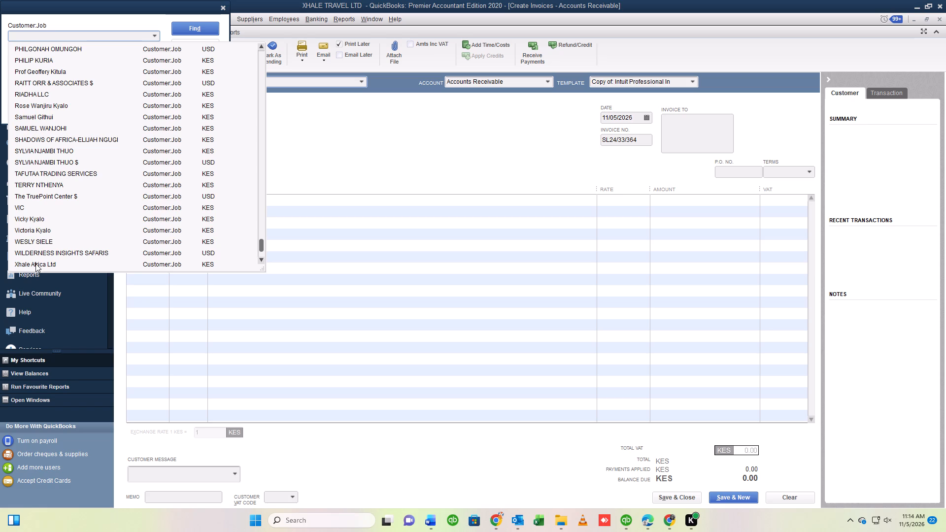
{"action": "scroll", "coordinate": [34, 206], "scroll_direction": "up", "scroll_amount": 6}
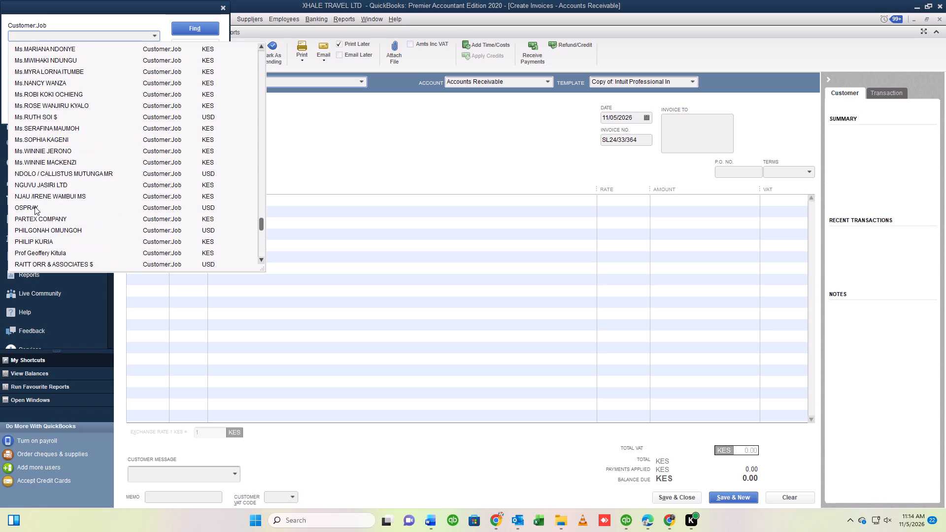
{"action": "scroll", "coordinate": [34, 206], "scroll_direction": "up", "scroll_amount": 16}
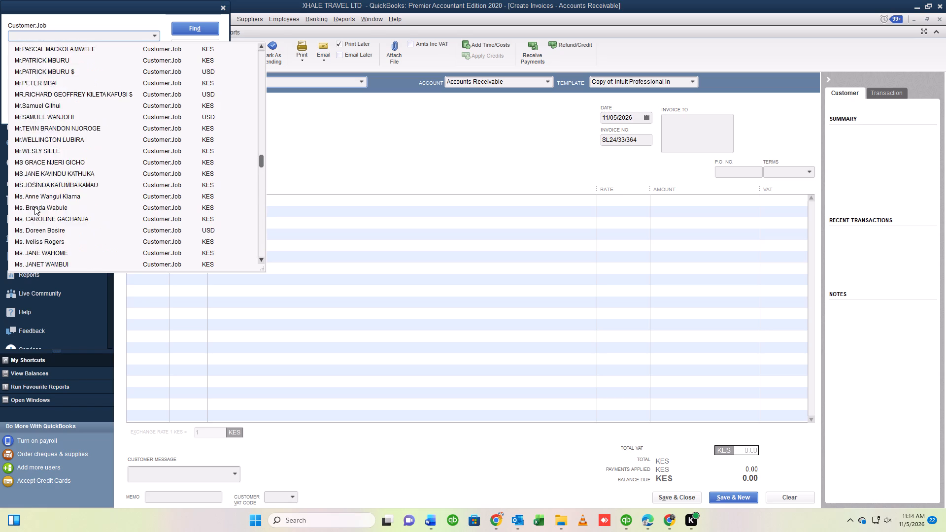
{"action": "scroll", "coordinate": [34, 206], "scroll_direction": "up", "scroll_amount": 15}
{"action": "scroll", "coordinate": [34, 206], "scroll_direction": "down", "scroll_amount": 2}
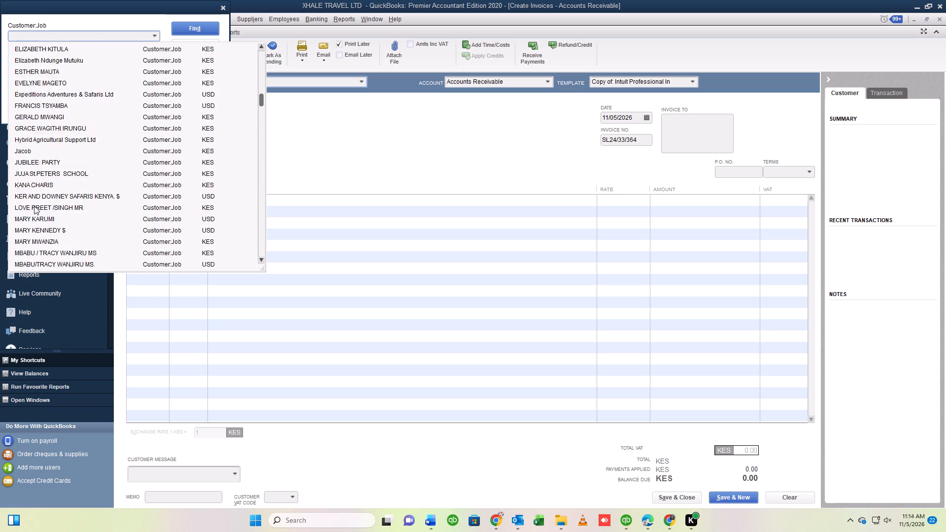
{"action": "scroll", "coordinate": [34, 206], "scroll_direction": "down", "scroll_amount": 2}
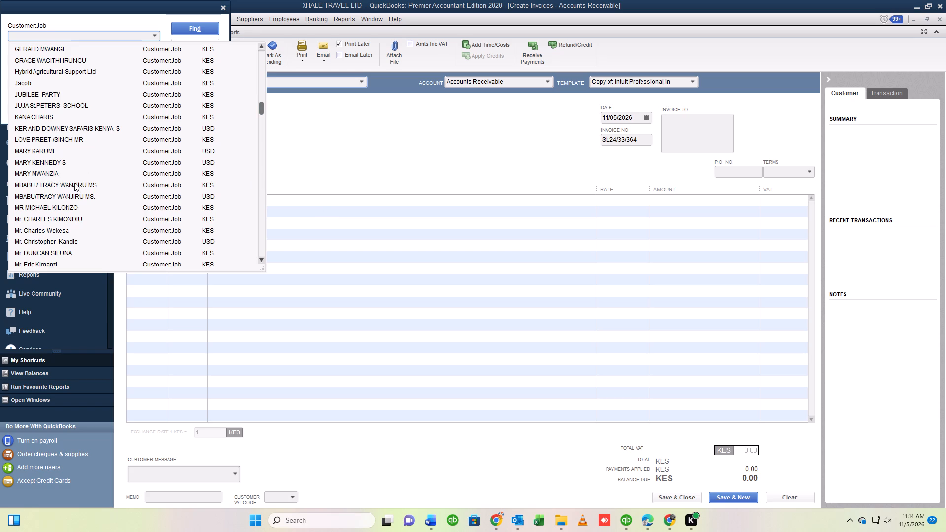
{"action": "scroll", "coordinate": [68, 209], "scroll_direction": "down", "scroll_amount": 6}
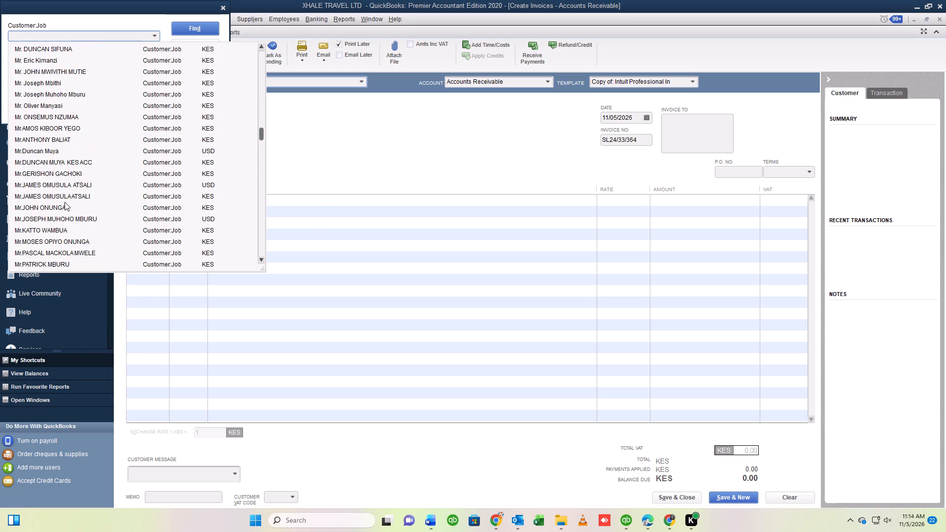
{"action": "scroll", "coordinate": [65, 202], "scroll_direction": "down", "scroll_amount": 14}
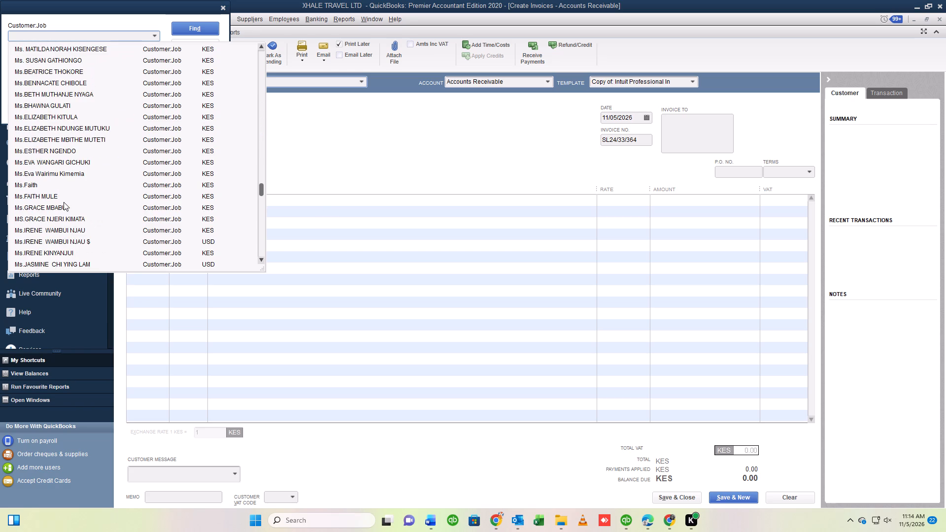
{"action": "scroll", "coordinate": [33, 185], "scroll_direction": "down", "scroll_amount": 12}
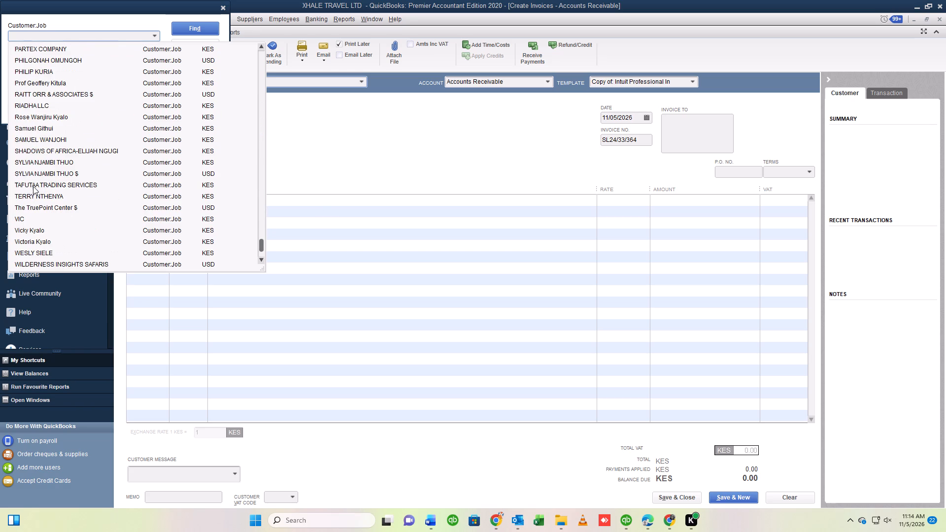
{"action": "scroll", "coordinate": [23, 153], "scroll_direction": "up", "scroll_amount": 12}
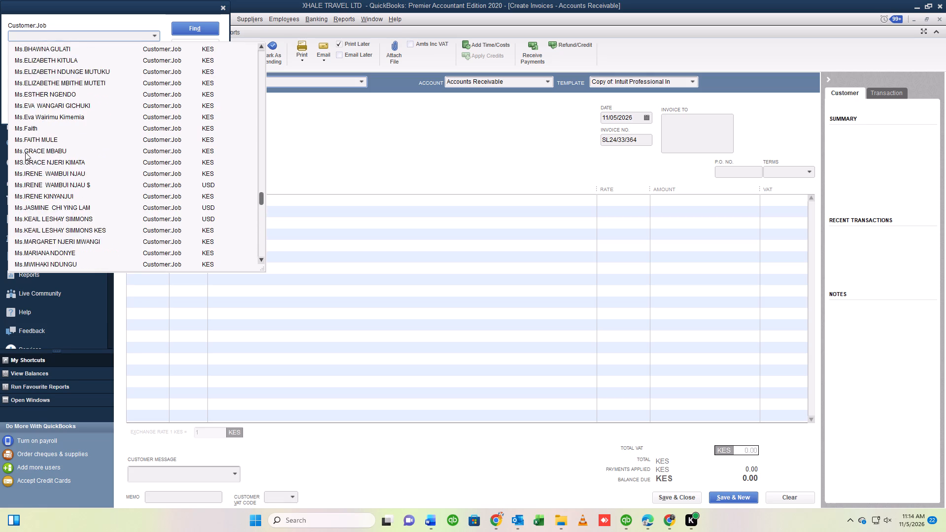
{"action": "scroll", "coordinate": [25, 152], "scroll_direction": "up", "scroll_amount": 15}
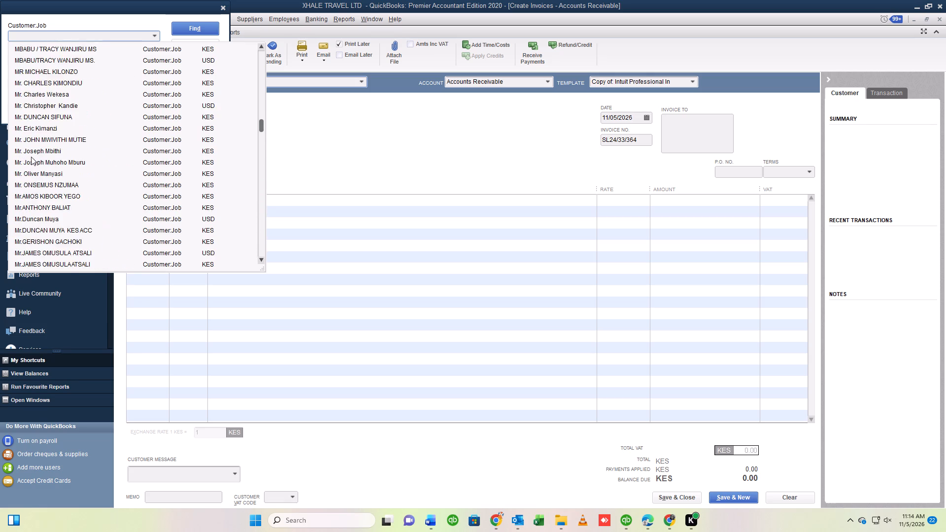
{"action": "scroll", "coordinate": [31, 157], "scroll_direction": "up", "scroll_amount": 5}
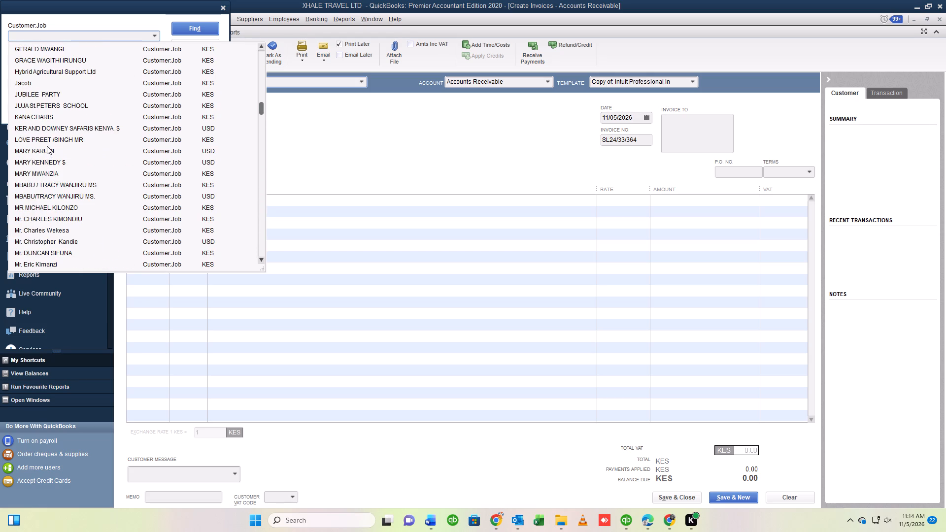
{"action": "scroll", "coordinate": [49, 149], "scroll_direction": "down", "scroll_amount": 8}
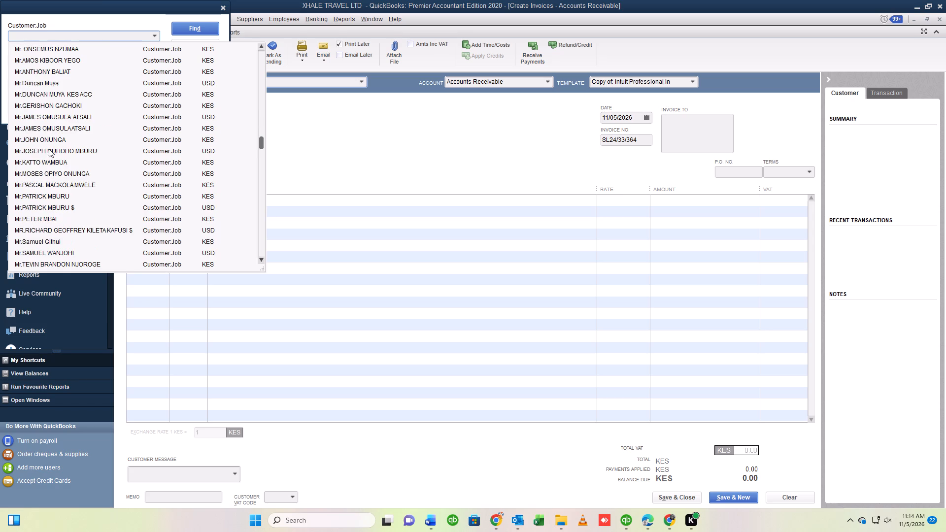
{"action": "scroll", "coordinate": [47, 149], "scroll_direction": "down", "scroll_amount": 4}
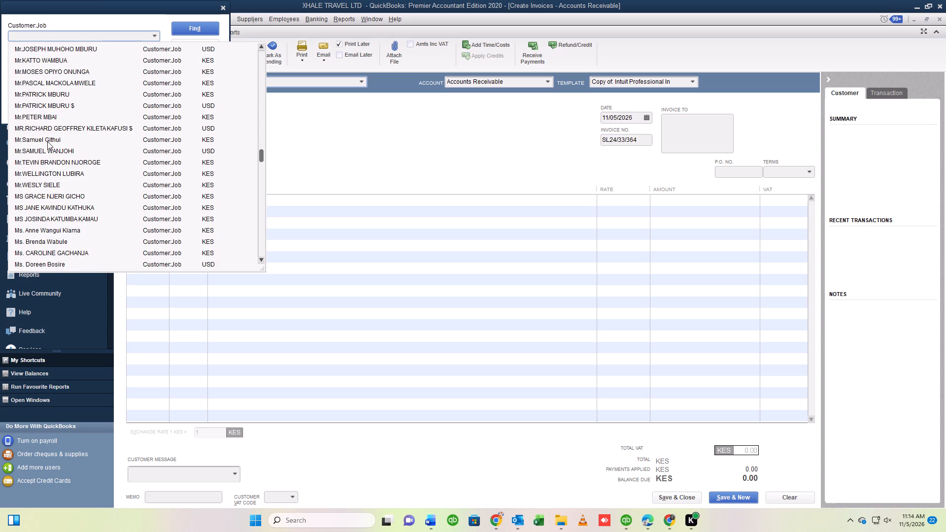
{"action": "left_click", "coordinate": [50, 135]}
{"action": "left_click", "coordinate": [199, 29]}
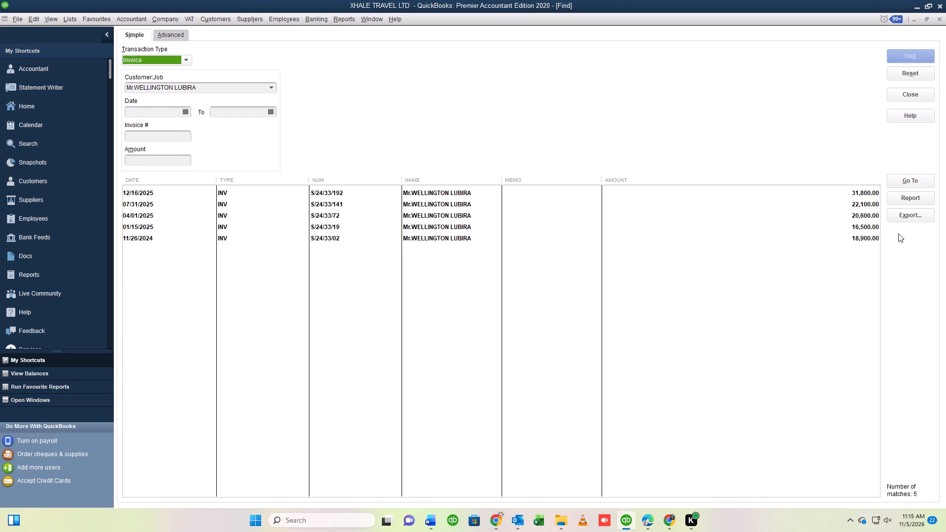
{"action": "left_click", "coordinate": [865, 238]}
{"action": "left_click", "coordinate": [909, 178]}
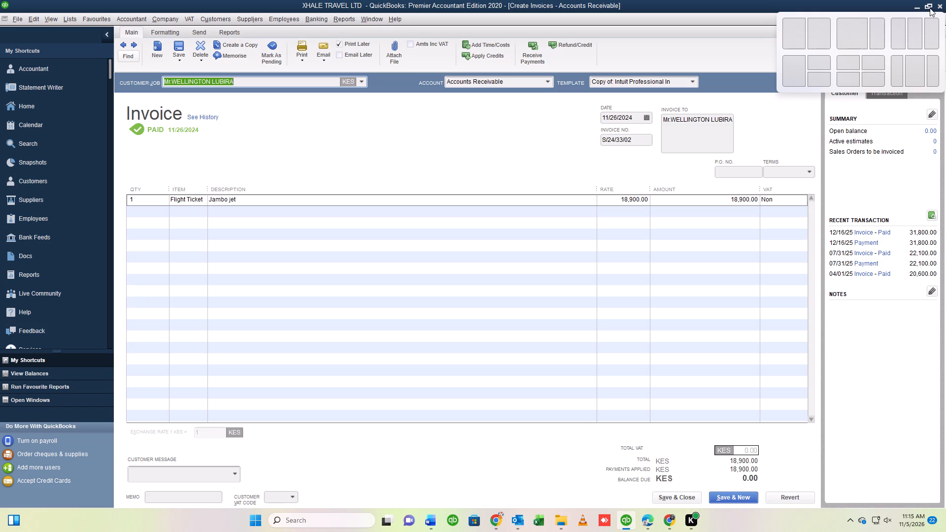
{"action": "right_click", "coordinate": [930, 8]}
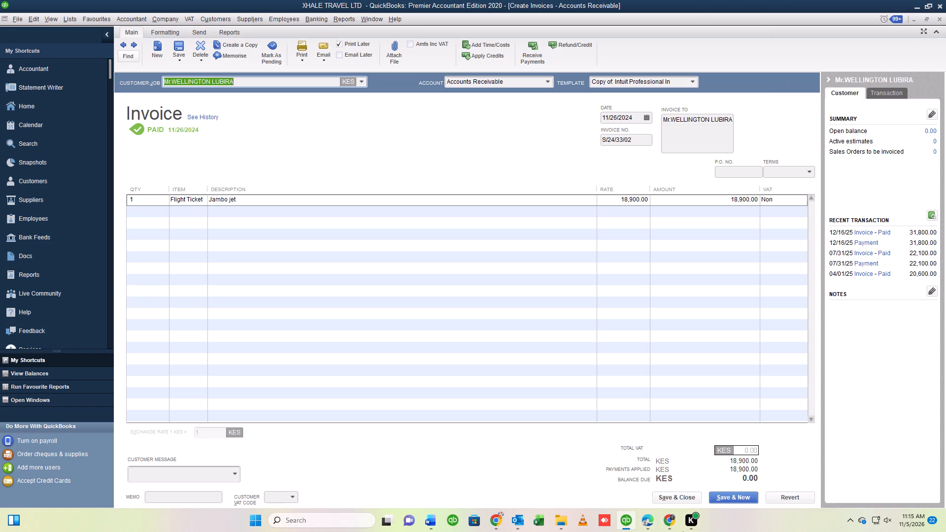
Switch back to Chrome and go to page 21 of the Sales List.
{"action": "left_click", "coordinate": [495, 523]}
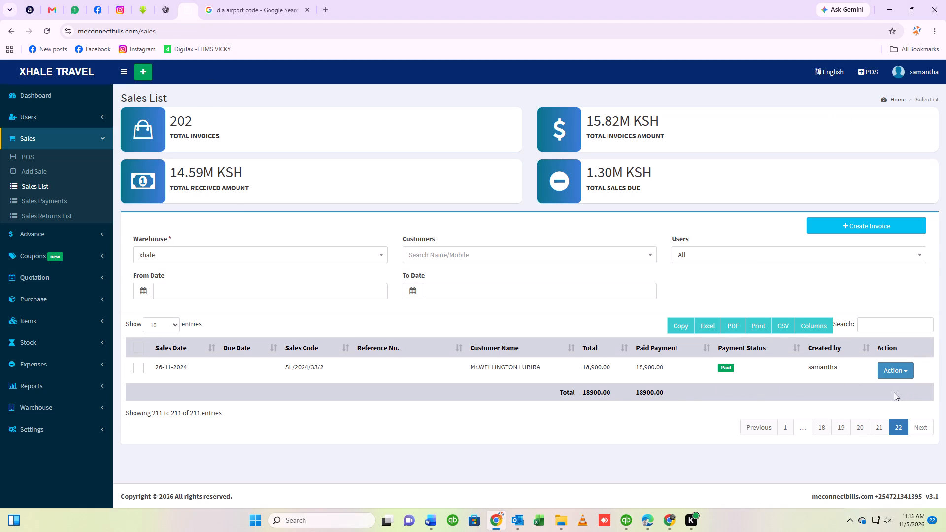
{"action": "left_click", "coordinate": [880, 426]}
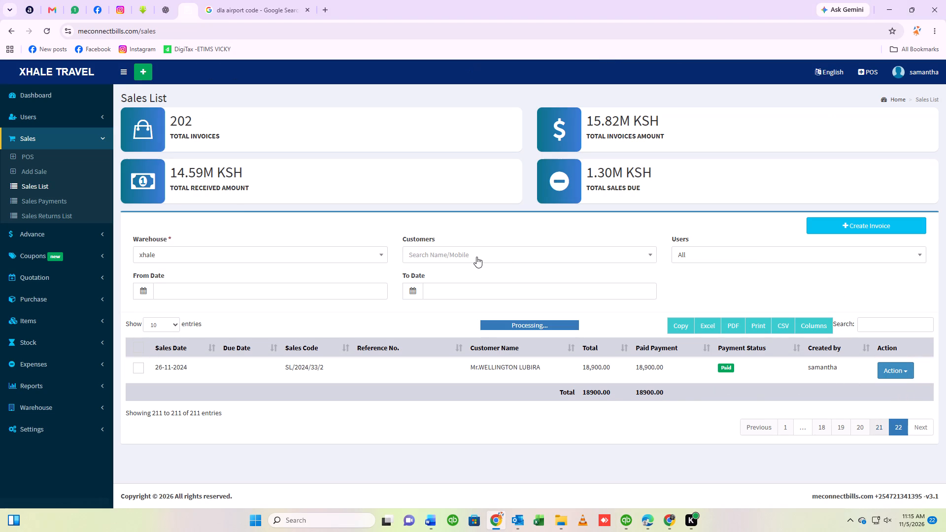
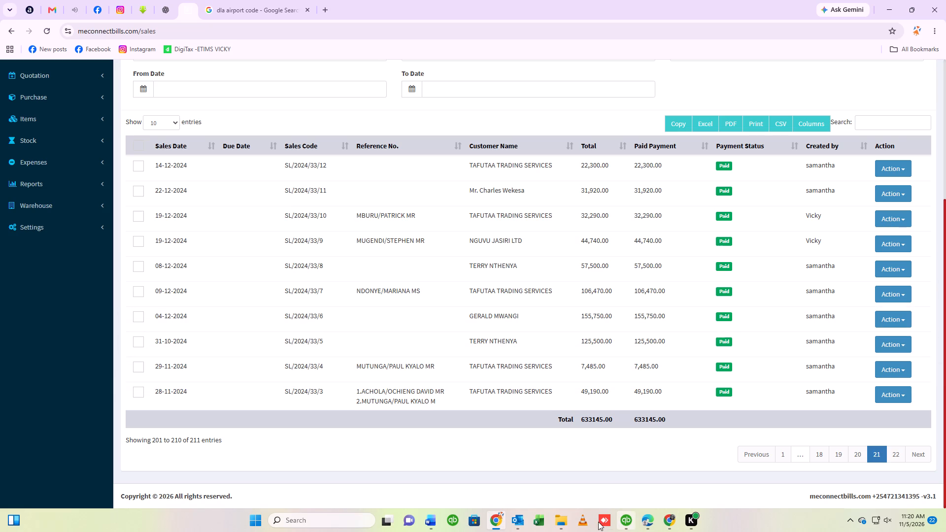
{"action": "left_click", "coordinate": [630, 519]}
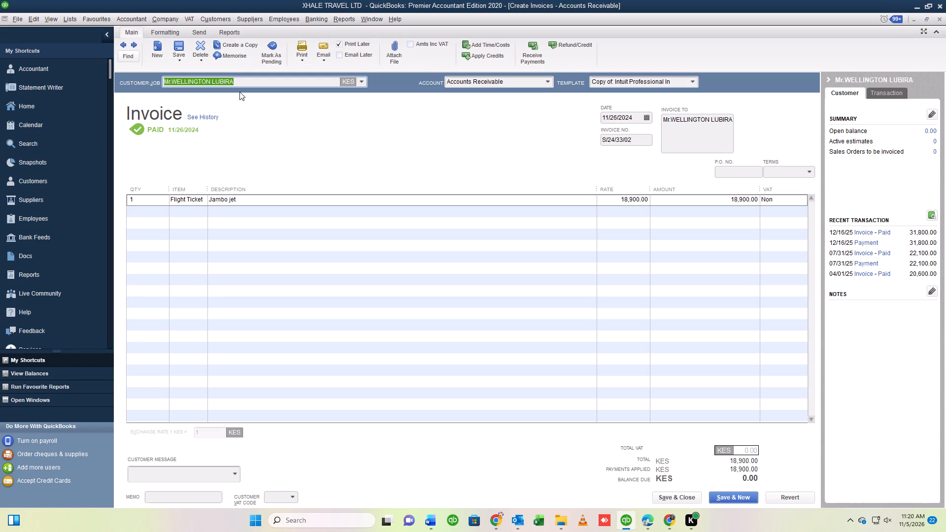
{"action": "left_click", "coordinate": [937, 19]}
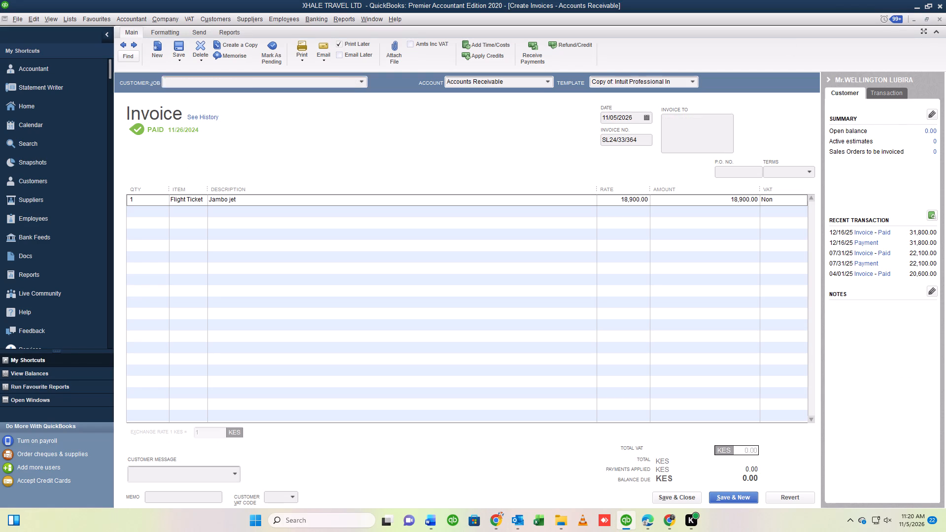
{"action": "left_click", "coordinate": [399, 224]}
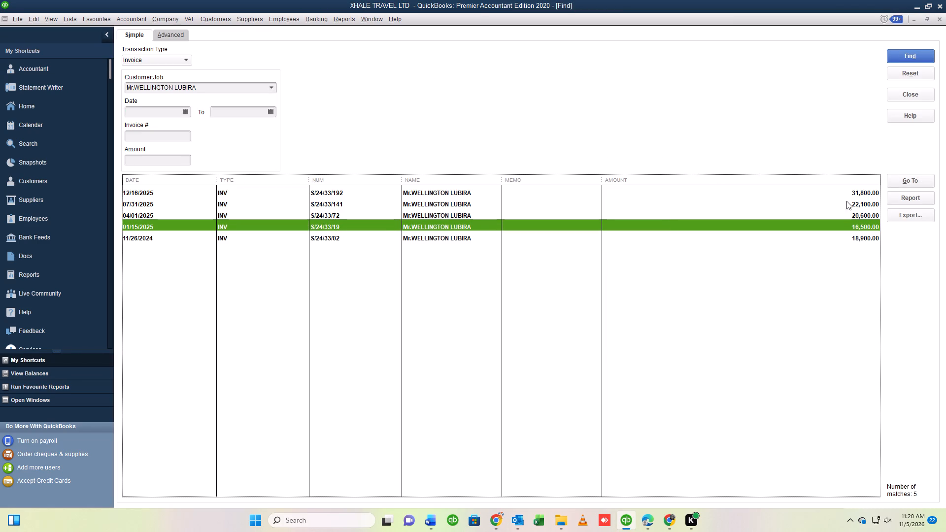
{"action": "left_click", "coordinate": [908, 183]}
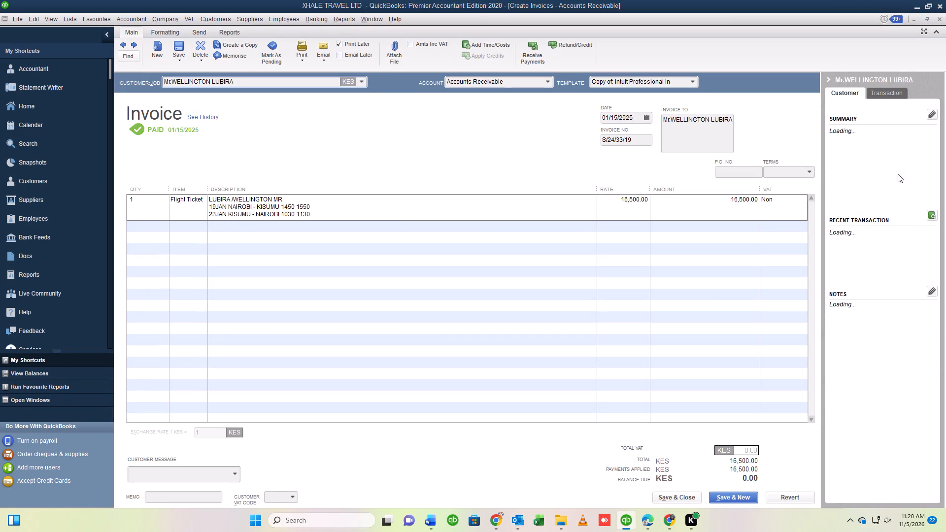
{"action": "left_click", "coordinate": [541, 218]}
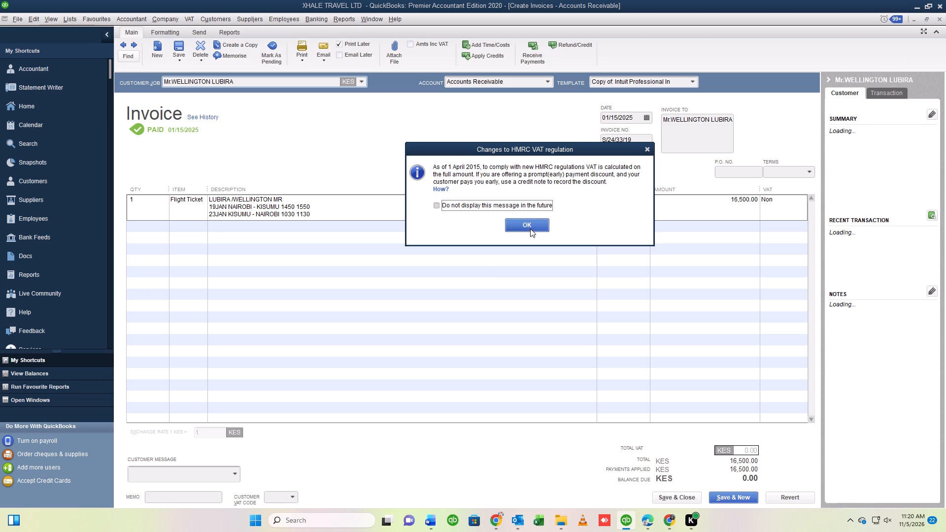
{"action": "left_click", "coordinate": [530, 229]}
{"action": "left_click", "coordinate": [937, 20]}
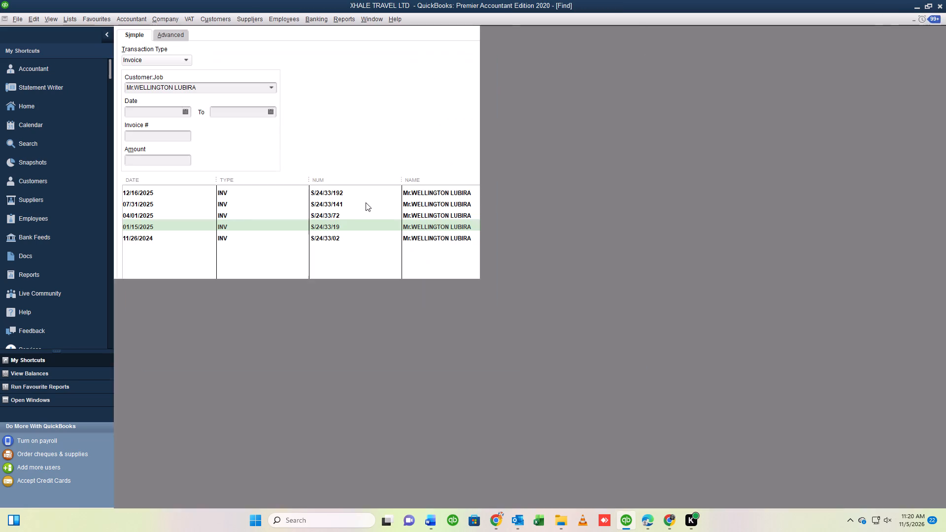
{"action": "left_click", "coordinate": [360, 215]}
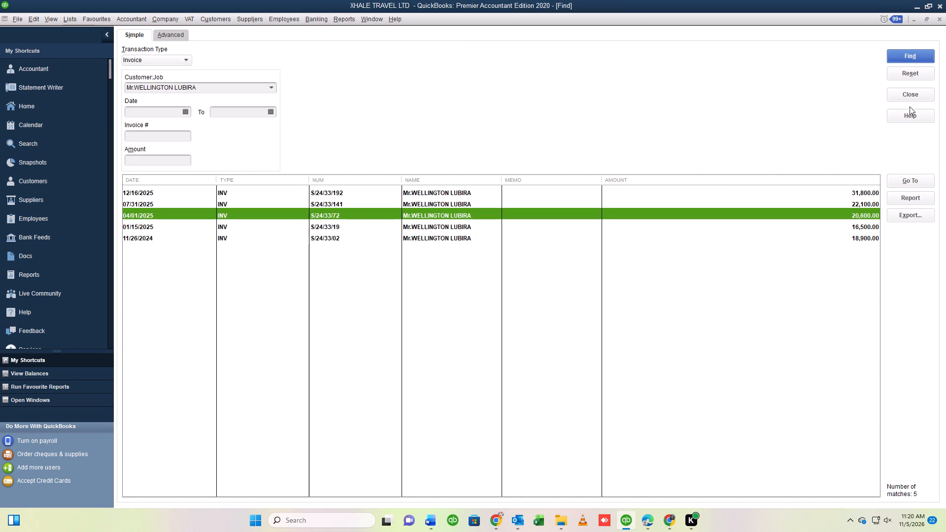
{"action": "left_click", "coordinate": [912, 178]}
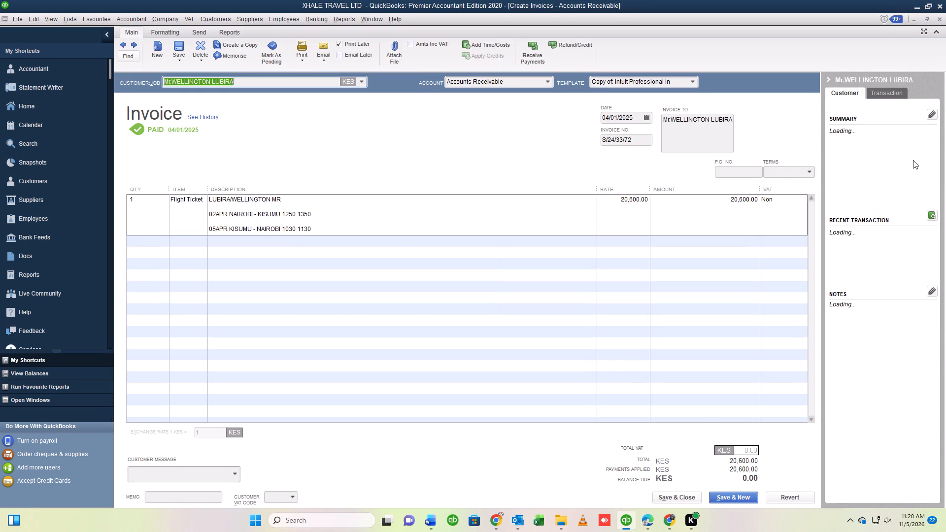
{"action": "left_click", "coordinate": [650, 147]}
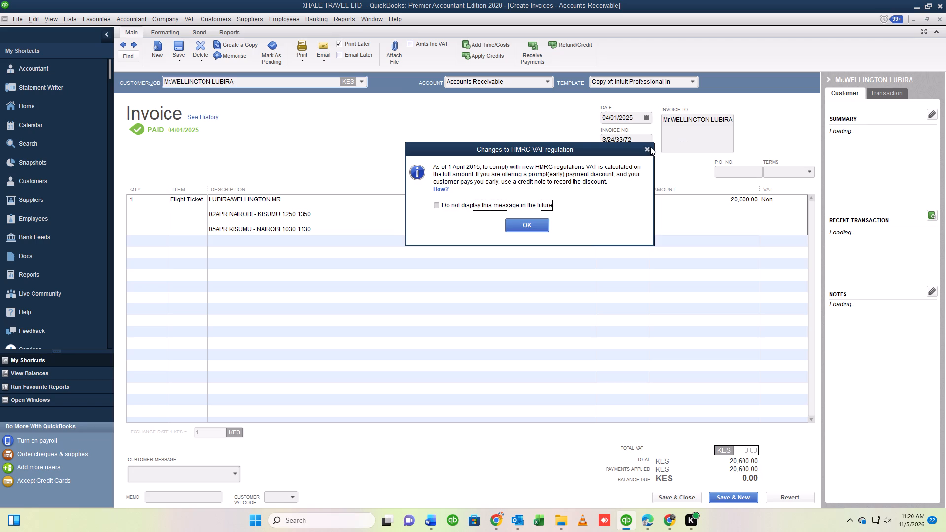
{"action": "left_click", "coordinate": [939, 21]}
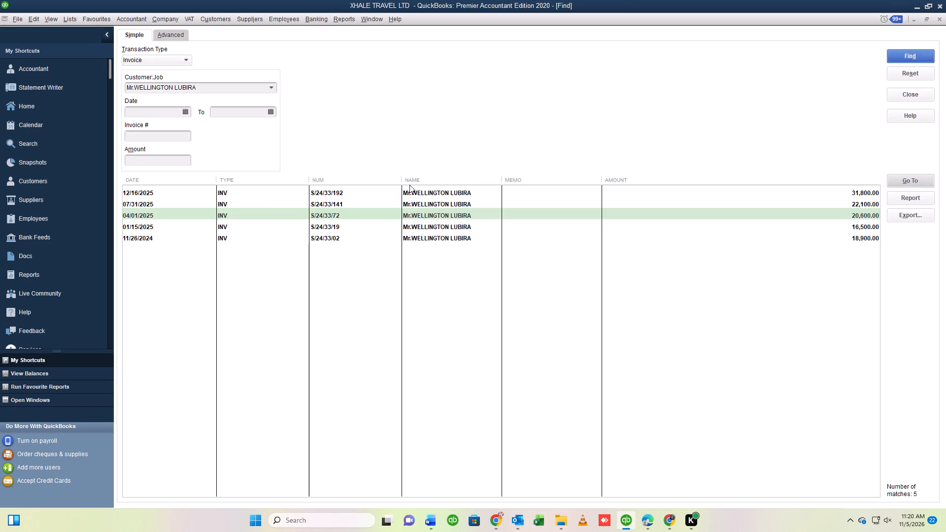
{"action": "left_click", "coordinate": [405, 201]}
{"action": "left_click", "coordinate": [910, 181]}
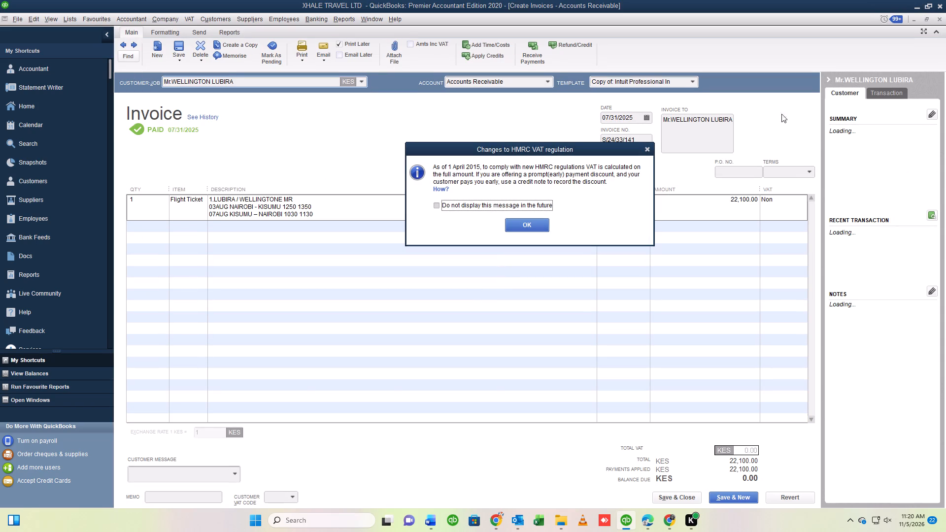
{"action": "left_click", "coordinate": [650, 148]}
{"action": "left_click", "coordinate": [941, 18]}
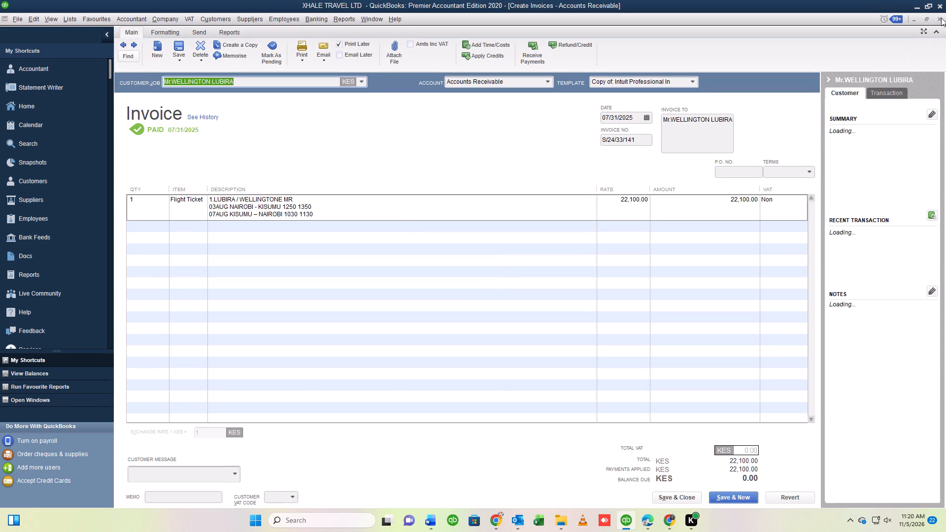
{"action": "left_click", "coordinate": [519, 191]}
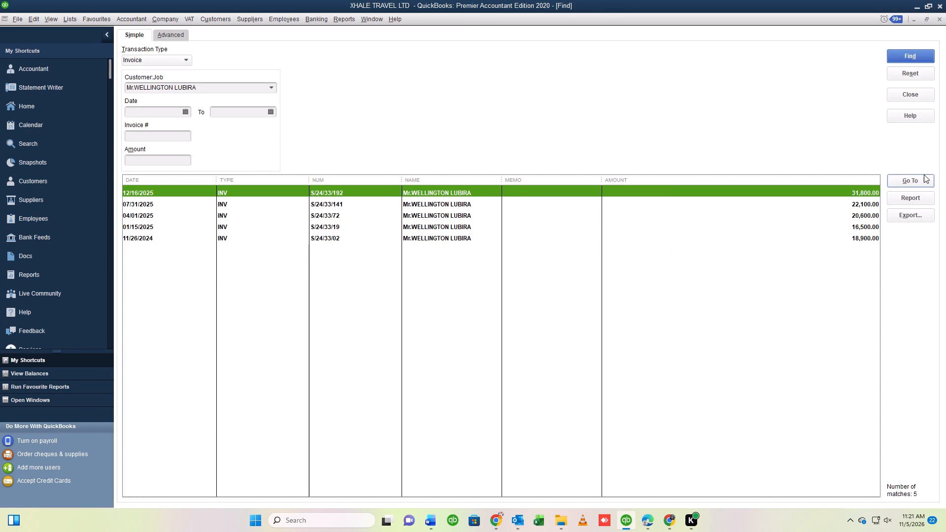
{"action": "left_click", "coordinate": [914, 181]}
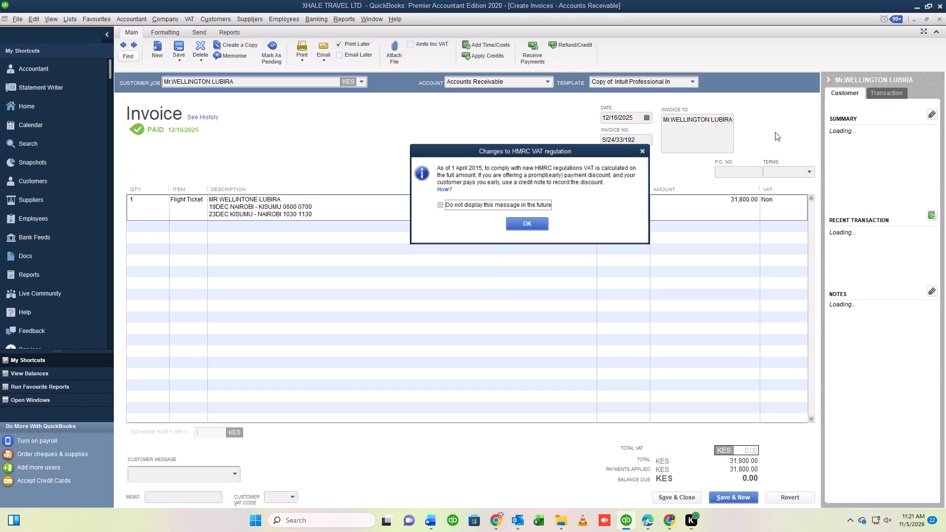
{"action": "left_click", "coordinate": [938, 19]}
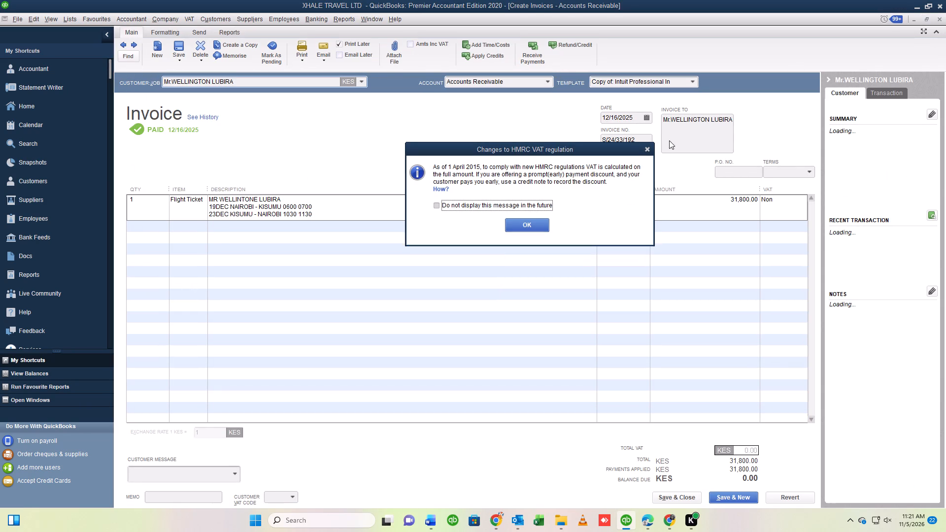
{"action": "left_click", "coordinate": [645, 147]}
{"action": "left_click", "coordinate": [939, 16]}
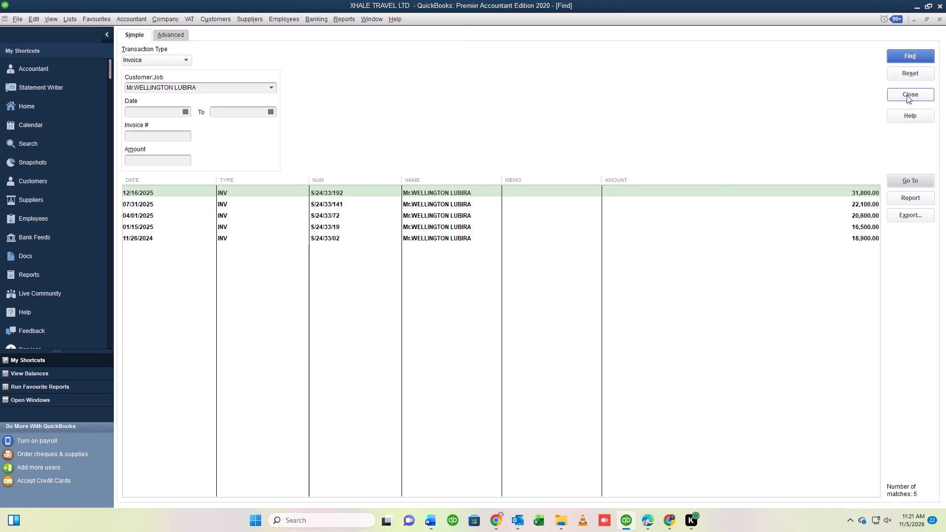
{"action": "left_click", "coordinate": [907, 95]}
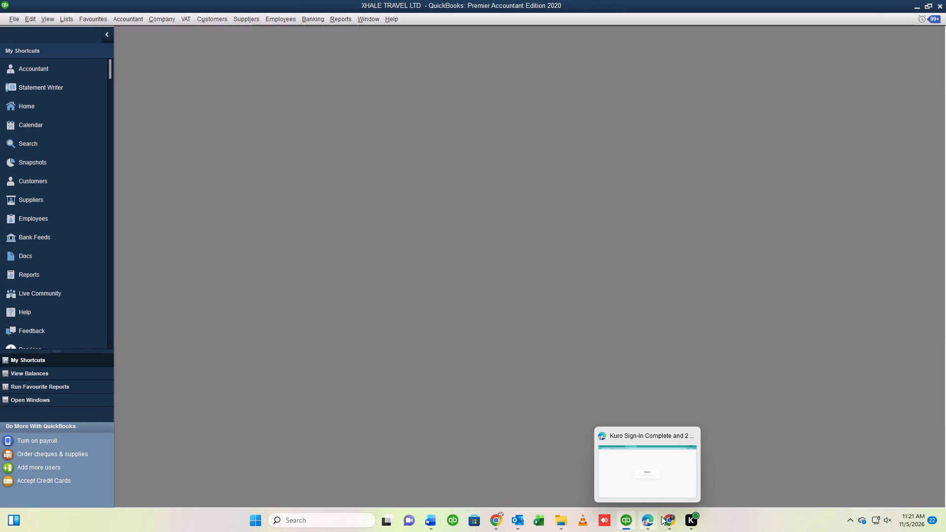
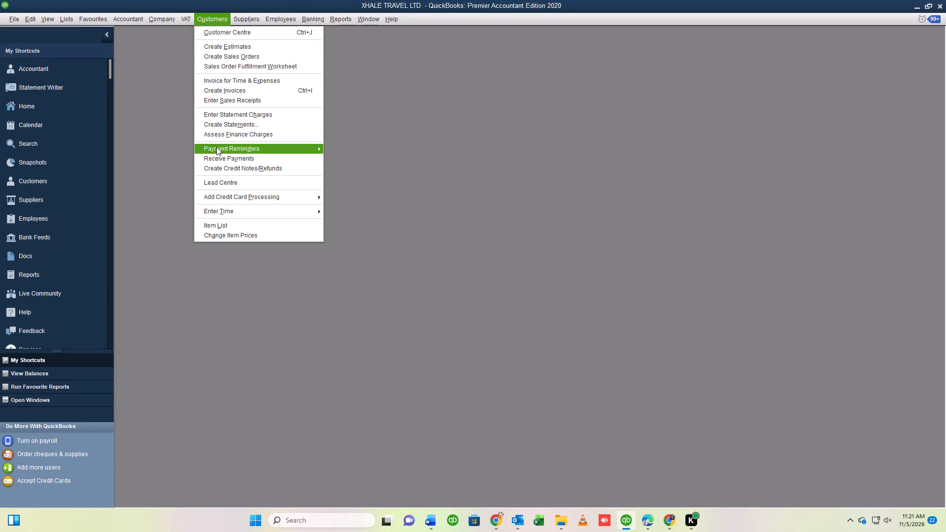
Open a new Create Invoices window and dismiss the HMRC VAT regulation notice.
{"action": "left_click", "coordinate": [218, 93]}
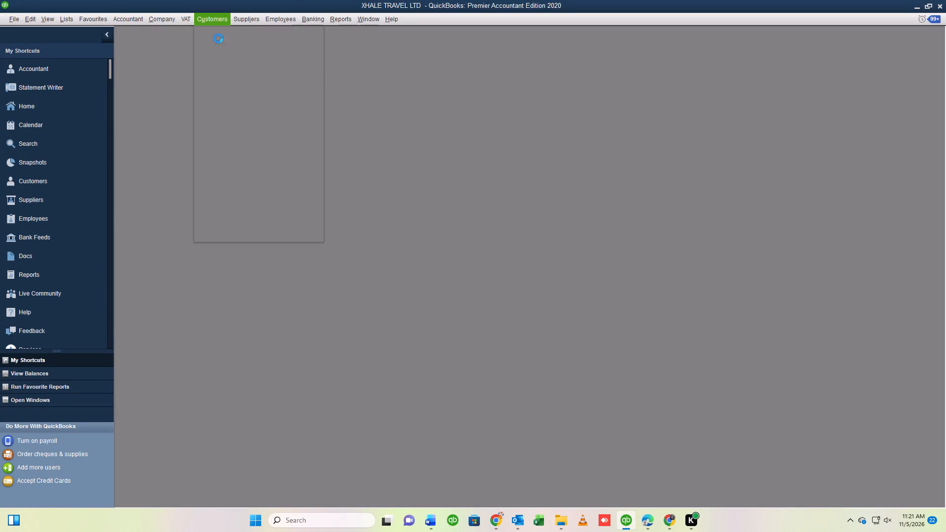
{"action": "left_click", "coordinate": [539, 222]}
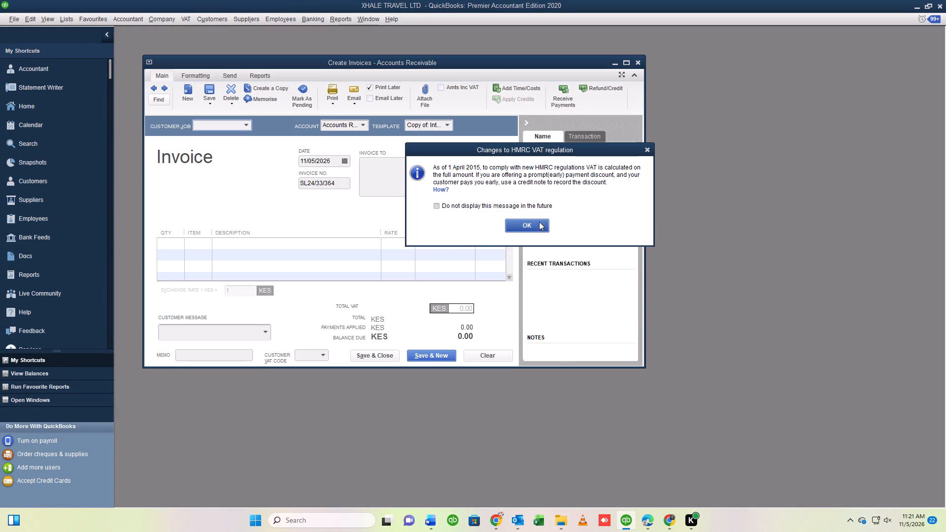
Maximize the Create Invoices window and look through the customer list in Find Invoices to bring up invoice S/24/33/28.
{"action": "left_click", "coordinate": [628, 61]}
{"action": "left_click", "coordinate": [125, 56]}
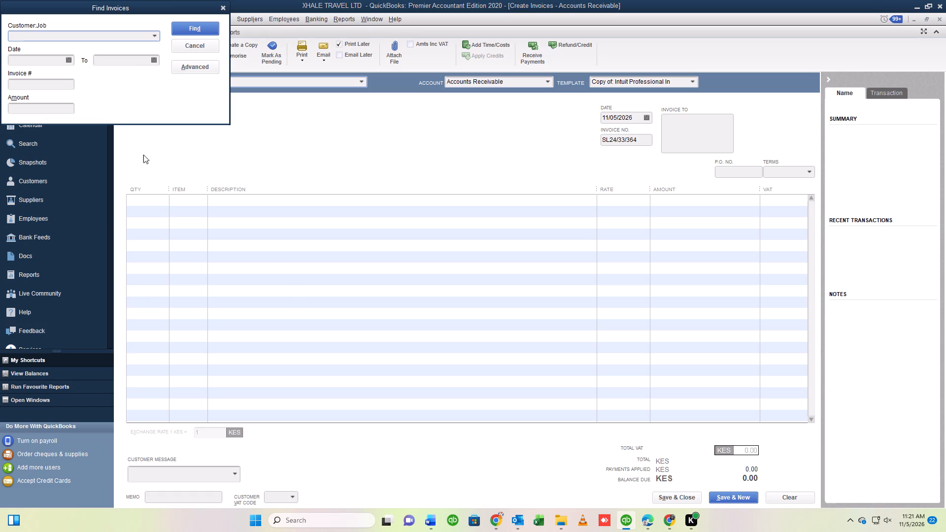
{"action": "left_click", "coordinate": [155, 35]}
{"action": "scroll", "coordinate": [63, 171], "scroll_direction": "down", "scroll_amount": 5}
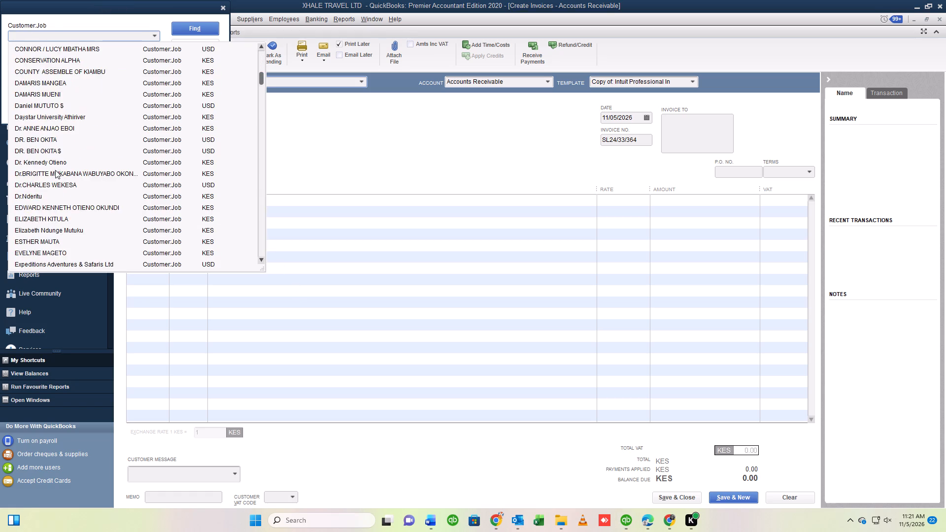
{"action": "scroll", "coordinate": [56, 171], "scroll_direction": "down", "scroll_amount": 12}
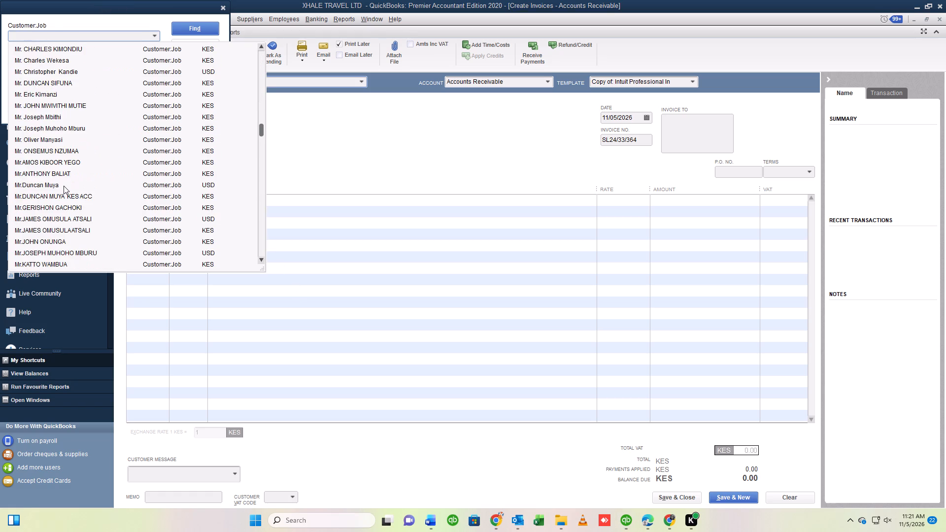
{"action": "scroll", "coordinate": [64, 186], "scroll_direction": "down", "scroll_amount": 6}
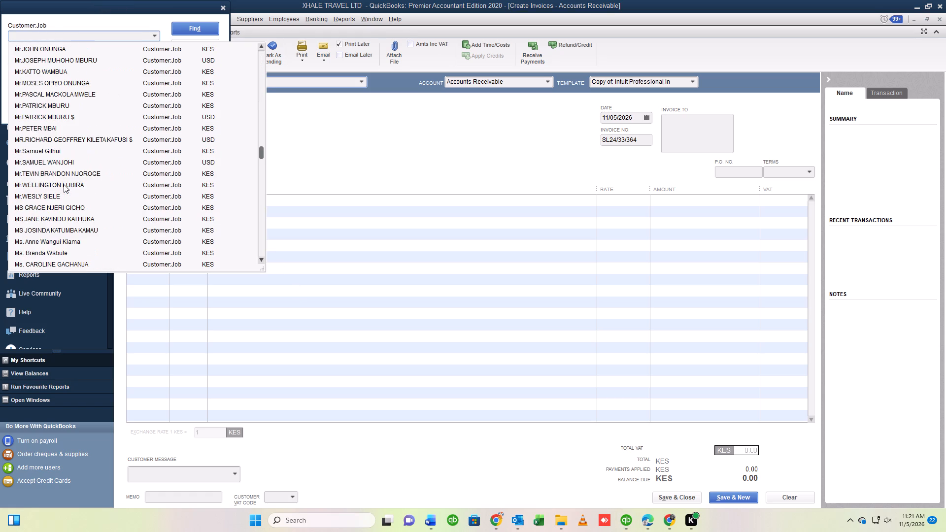
{"action": "left_click", "coordinate": [46, 56]}
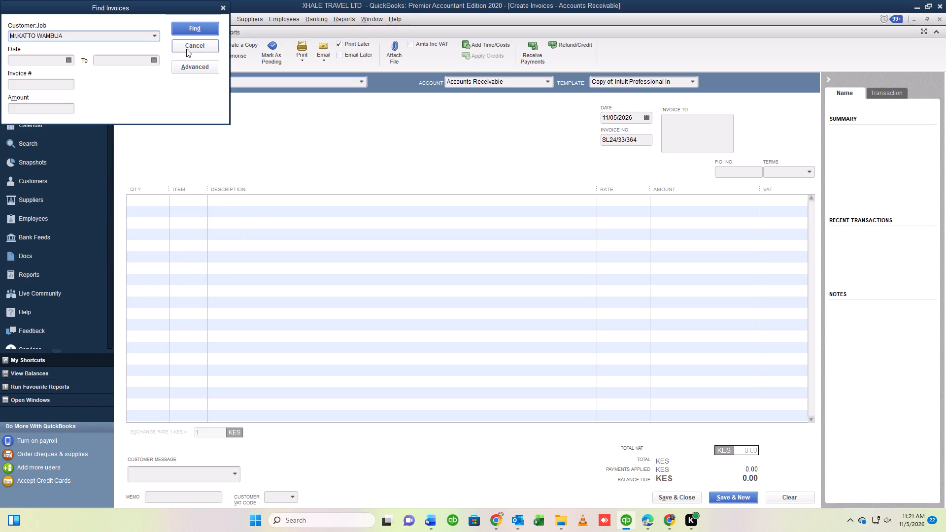
{"action": "left_click", "coordinate": [186, 27]}
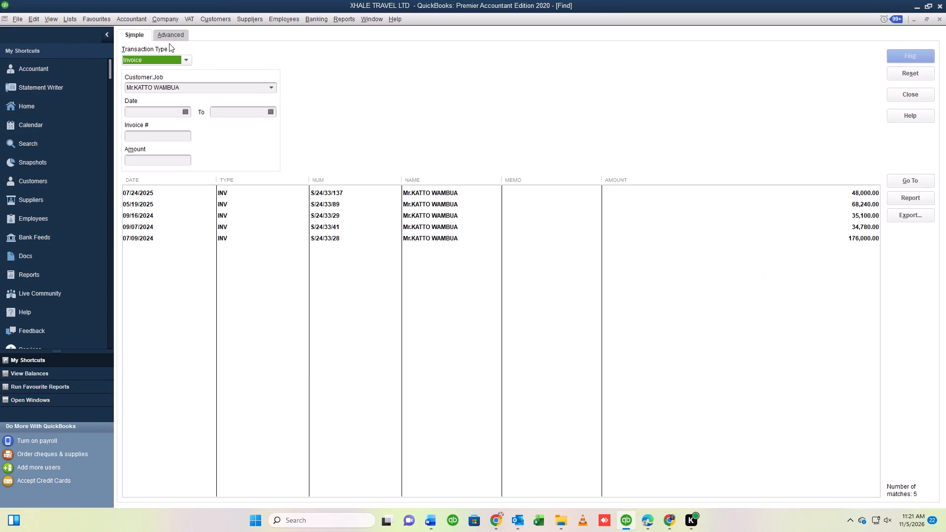
{"action": "left_click", "coordinate": [857, 238]}
{"action": "left_click", "coordinate": [916, 183]}
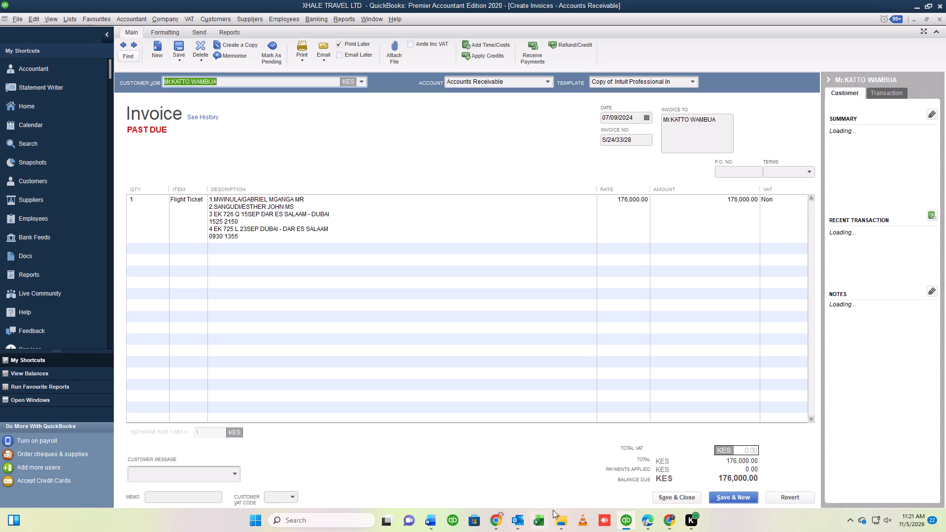
Switch to Chrome to check page 21 of the Sales List against the open invoice, and return to QuickBooks.
{"action": "left_click", "coordinate": [498, 517]}
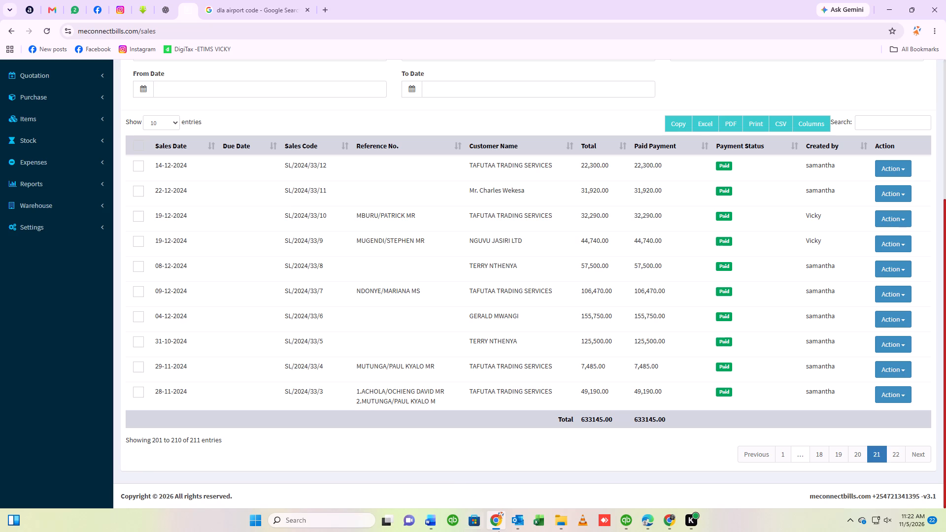
{"action": "left_click", "coordinate": [630, 526]}
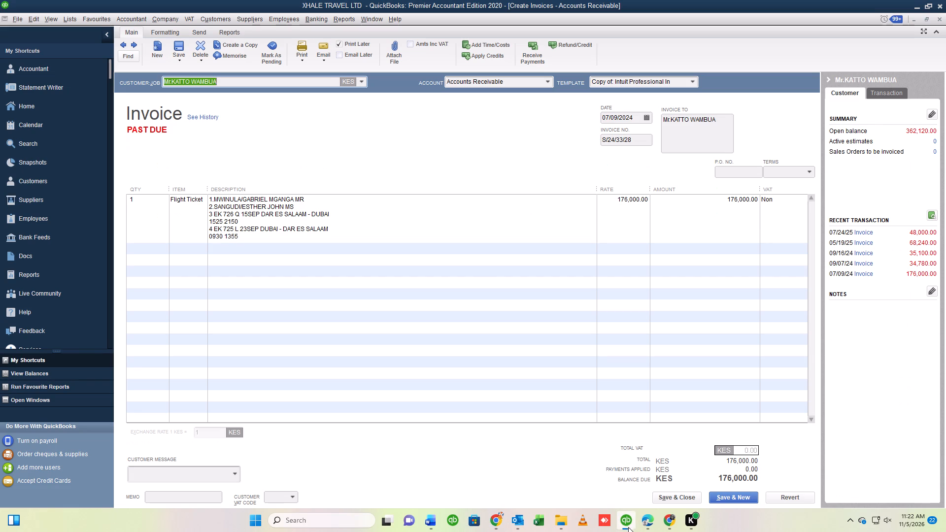
Switch to Chrome, go to page 19 of the Sales List and open the available actions for sale SL/2024/33/28.
{"action": "left_click", "coordinate": [498, 523]}
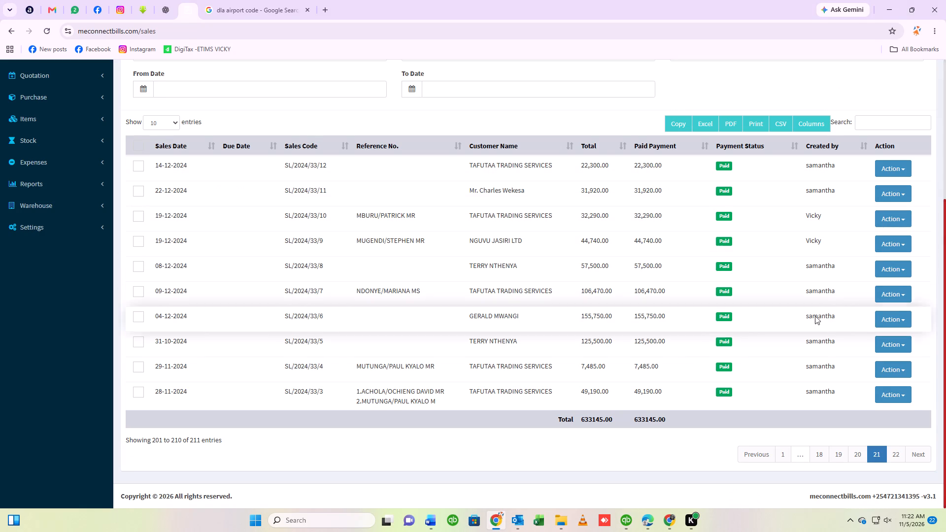
{"action": "left_click", "coordinate": [858, 458]}
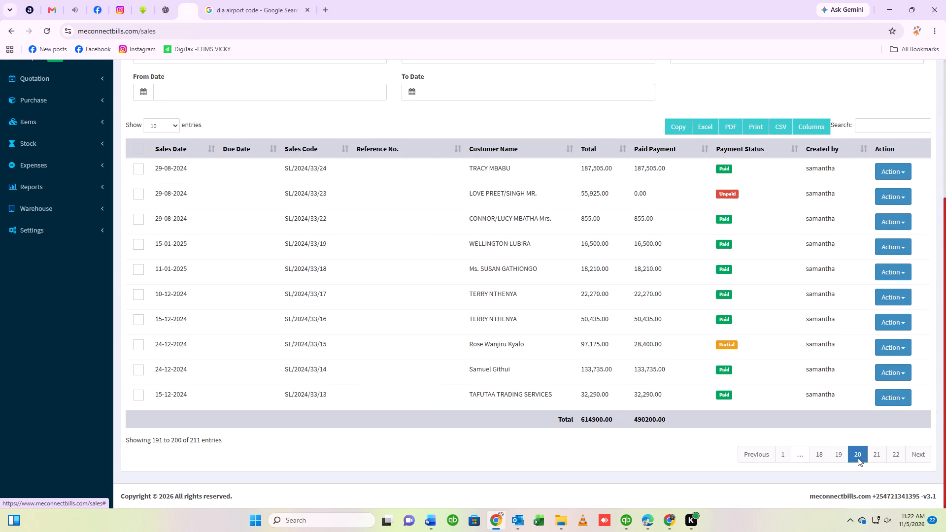
{"action": "left_click", "coordinate": [836, 455]}
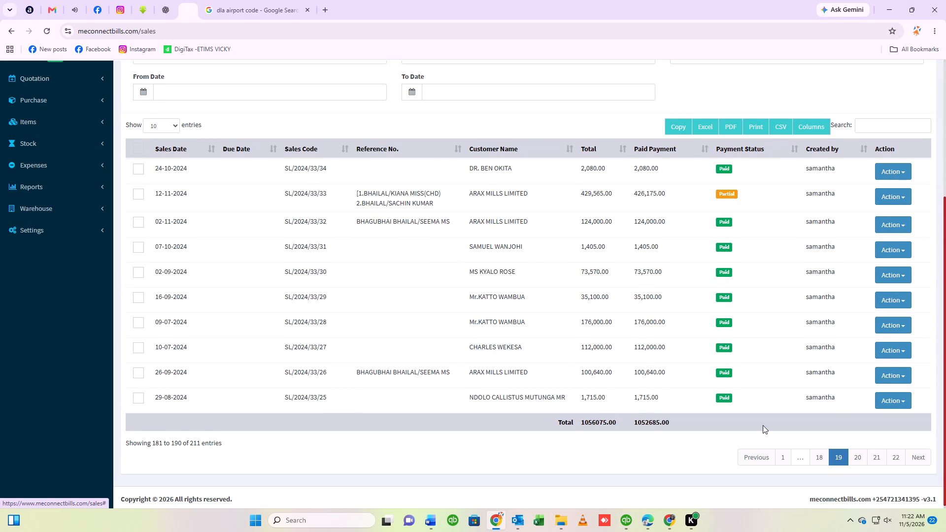
{"action": "left_click", "coordinate": [903, 326]}
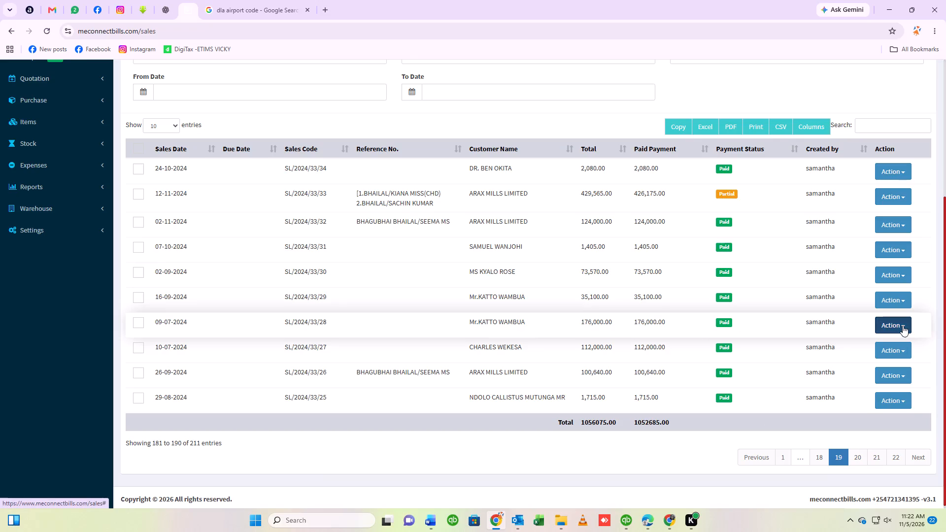
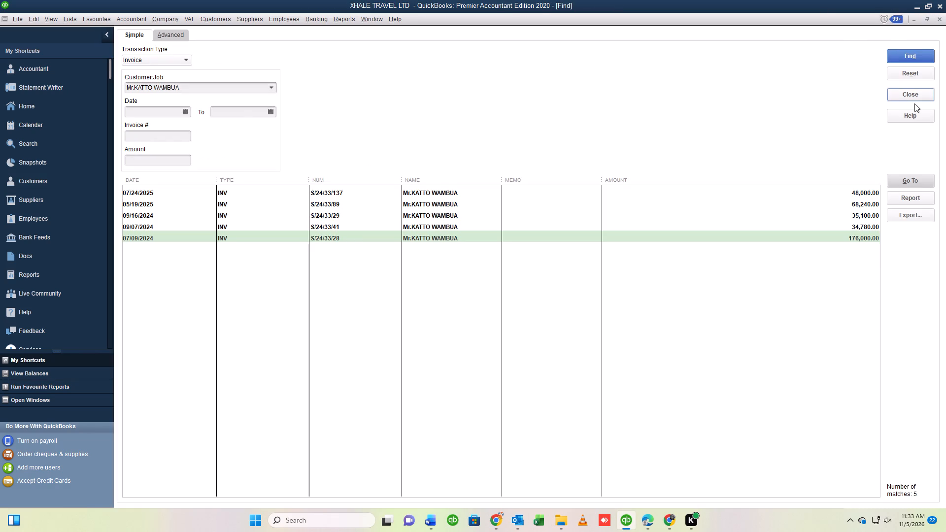
Close the Find window, start a new blank invoice and maximize the Create Invoices window.
{"action": "left_click", "coordinate": [911, 97]}
{"action": "left_click", "coordinate": [219, 19]}
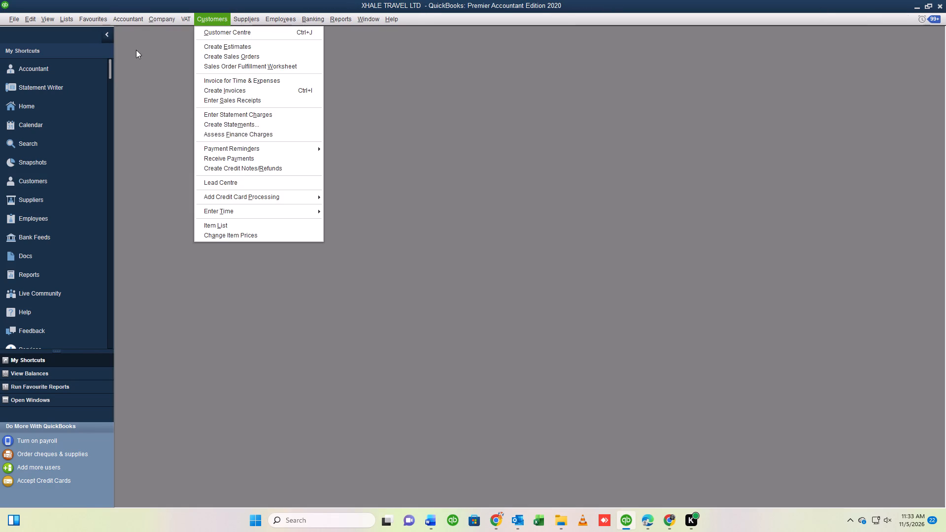
{"action": "left_click", "coordinate": [215, 91]}
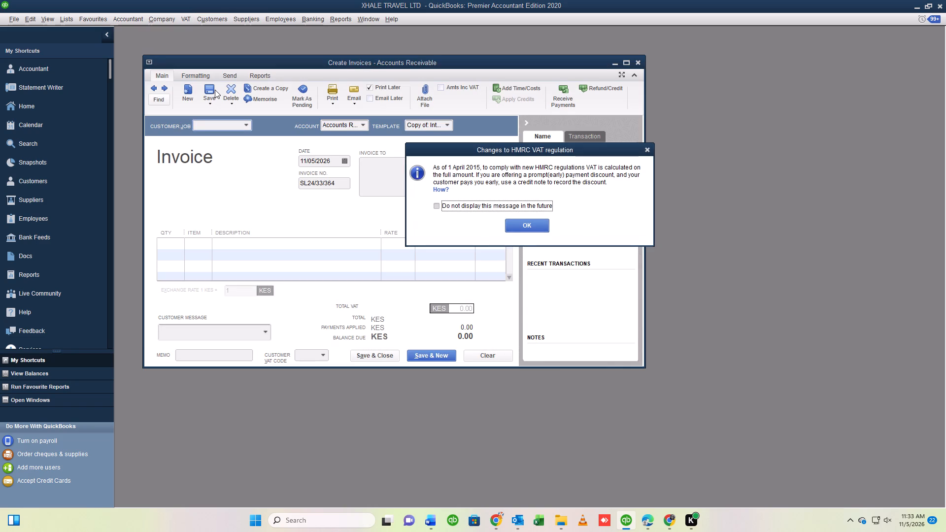
{"action": "left_click", "coordinate": [524, 228]}
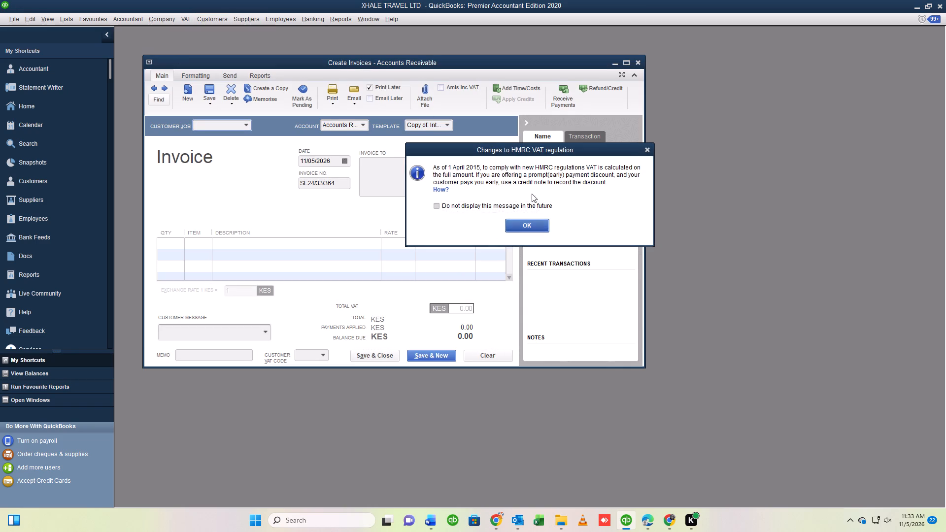
{"action": "left_click", "coordinate": [626, 60]}
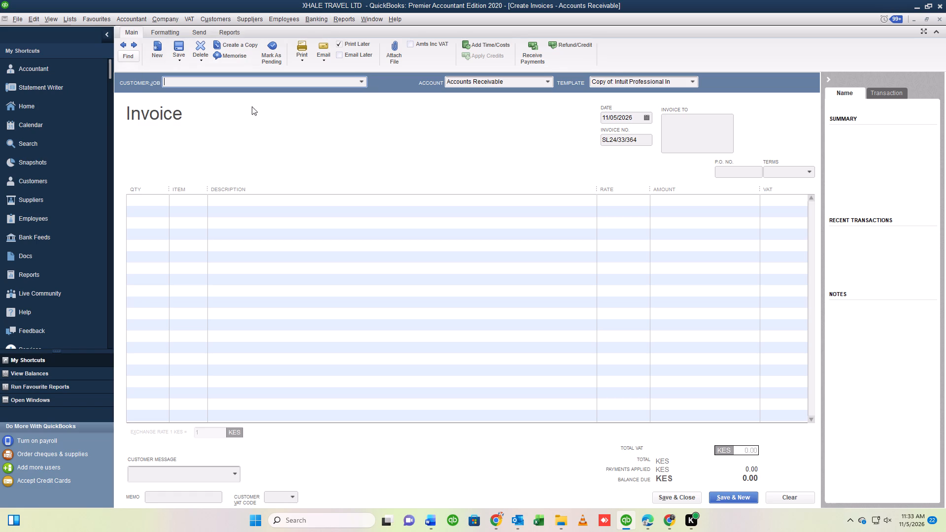
Add a new customer from the invoice, pasting the copied name as the customer name and into the Invoice/Bill To address.
{"action": "left_click", "coordinate": [361, 81]}
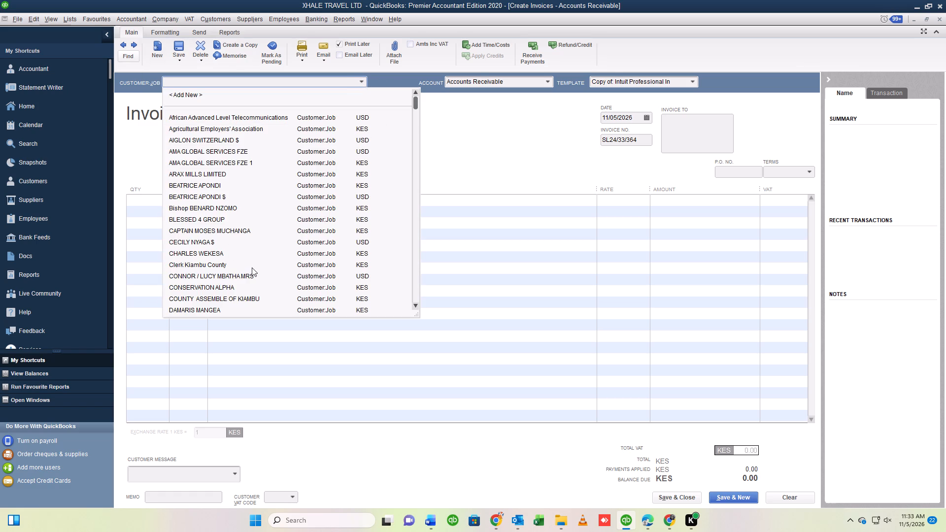
{"action": "left_click", "coordinate": [206, 97]}
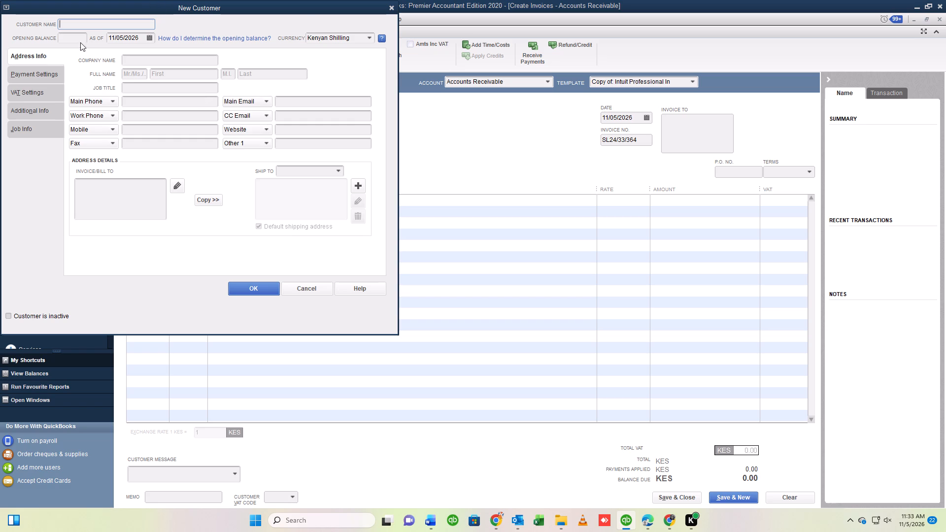
{"action": "right_click", "coordinate": [71, 25]}
{"action": "left_click", "coordinate": [97, 68]}
{"action": "right_click", "coordinate": [84, 192]}
{"action": "left_click", "coordinate": [99, 234]}
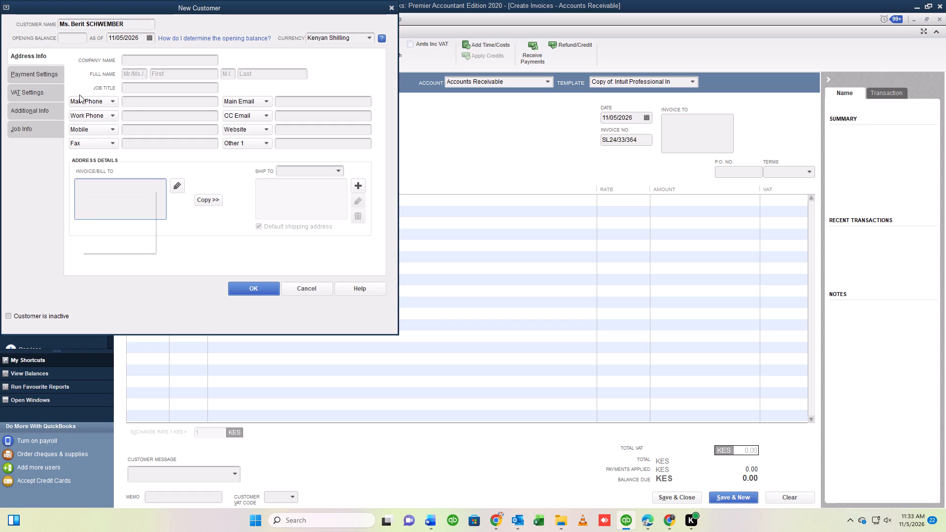
Change the customer's first name to all capitals in both the Invoice/Bill To address and the customer name.
{"action": "left_click", "coordinate": [99, 184]}
{"action": "key", "text": "BackSpace"}
{"action": "key", "text": "BackSpace"}
{"action": "key", "text": "BackSpace"}
{"action": "key", "text": "BackSpace"}
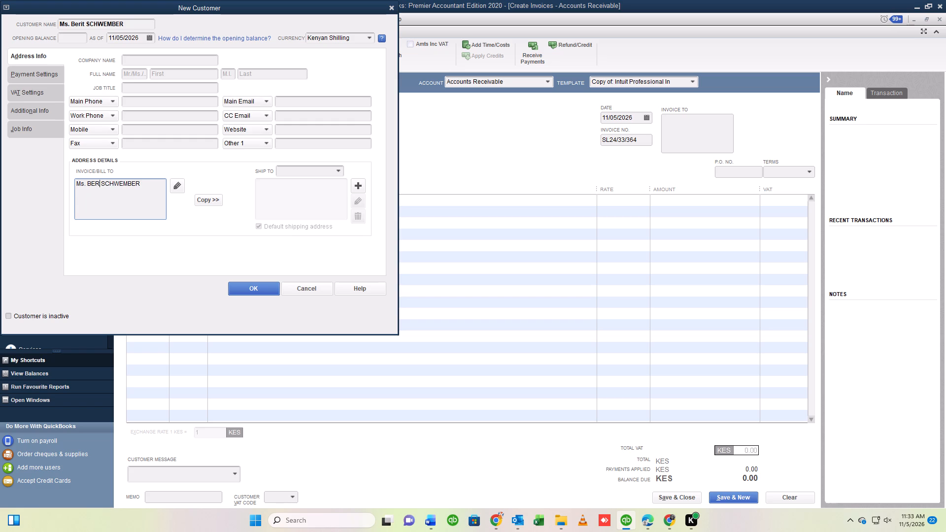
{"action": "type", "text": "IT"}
{"action": "left_click", "coordinate": [84, 23]}
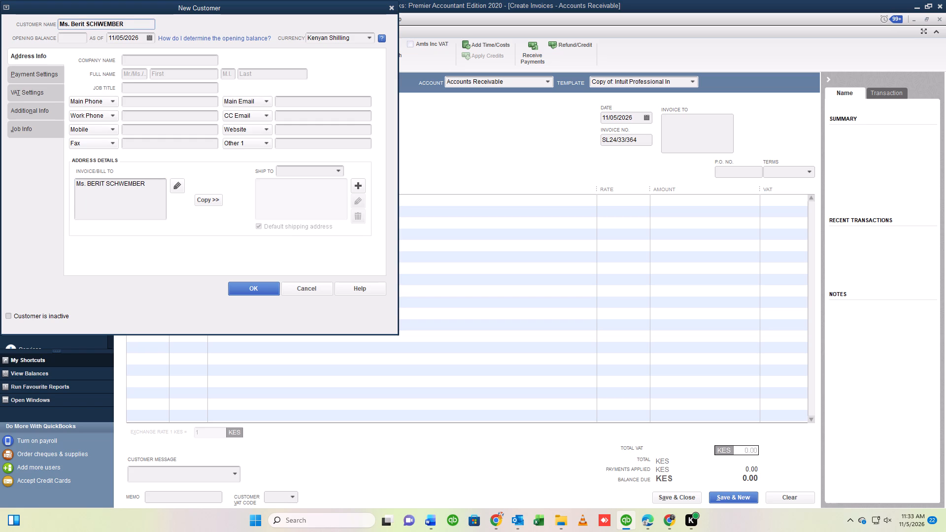
{"action": "key", "text": "BackSpace"}
{"action": "key", "text": "BackSpace"}
{"action": "key", "text": "BackSpace"}
{"action": "key", "text": "BackSpace"}
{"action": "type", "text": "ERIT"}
Open the currency choices for the new customer.
{"action": "left_click", "coordinate": [369, 38]}
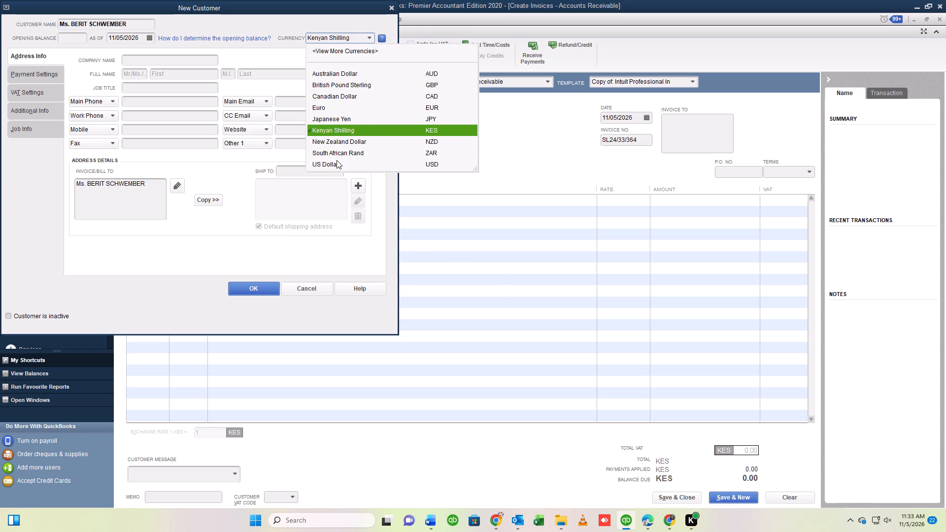
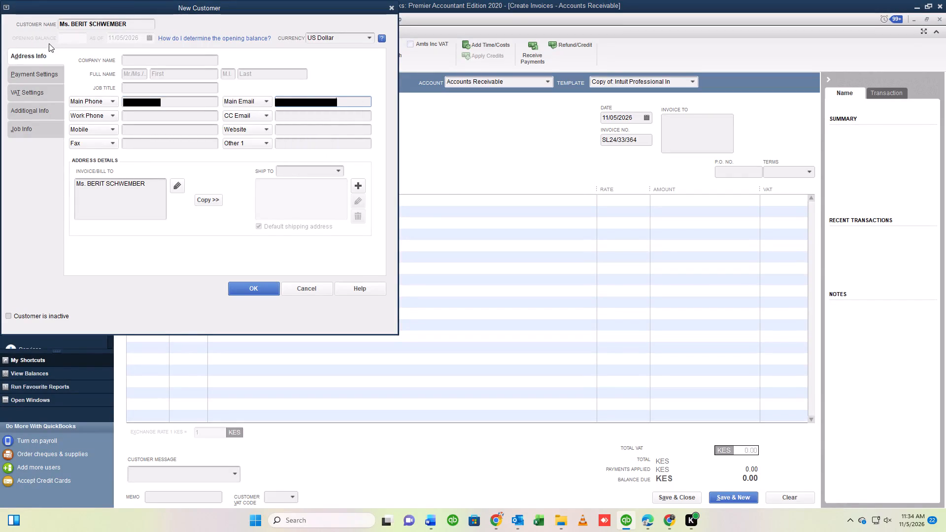
Save the new US Dollar customer record with the name, main phone and main email already filled in.
{"action": "left_click", "coordinate": [256, 287]}
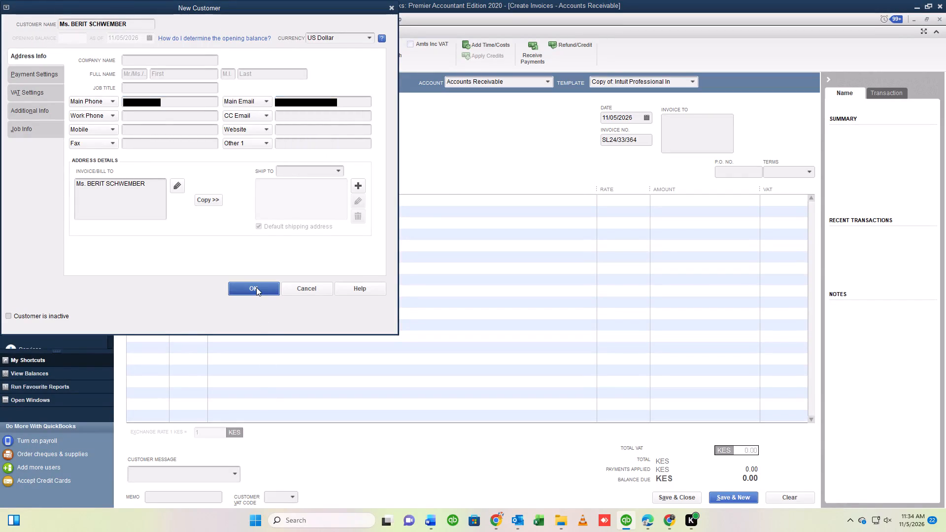
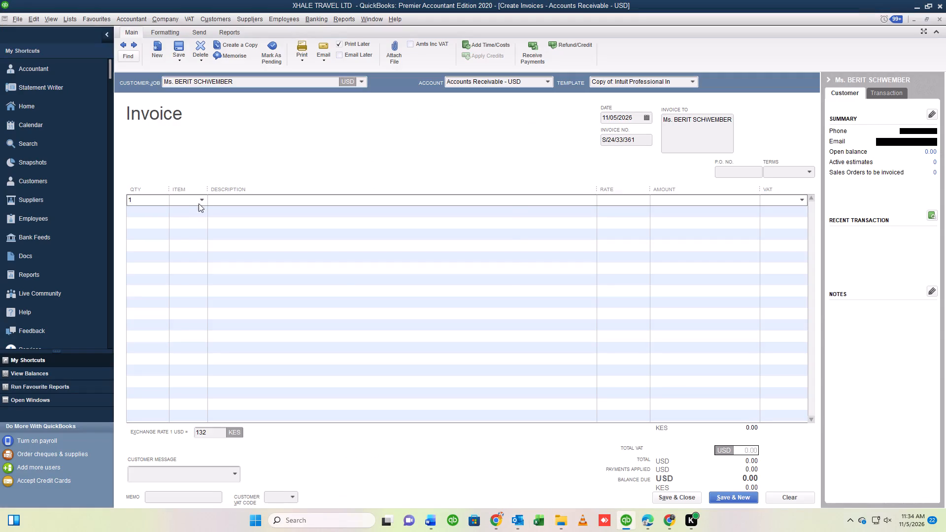
Set the first invoice line's item to the flight ticket and paste the copied passenger and SL053/SL056 Wilson–Ukunda flight details as its description.
{"action": "left_click", "coordinate": [202, 200]}
{"action": "left_click", "coordinate": [198, 246]}
{"action": "right_click", "coordinate": [217, 199]}
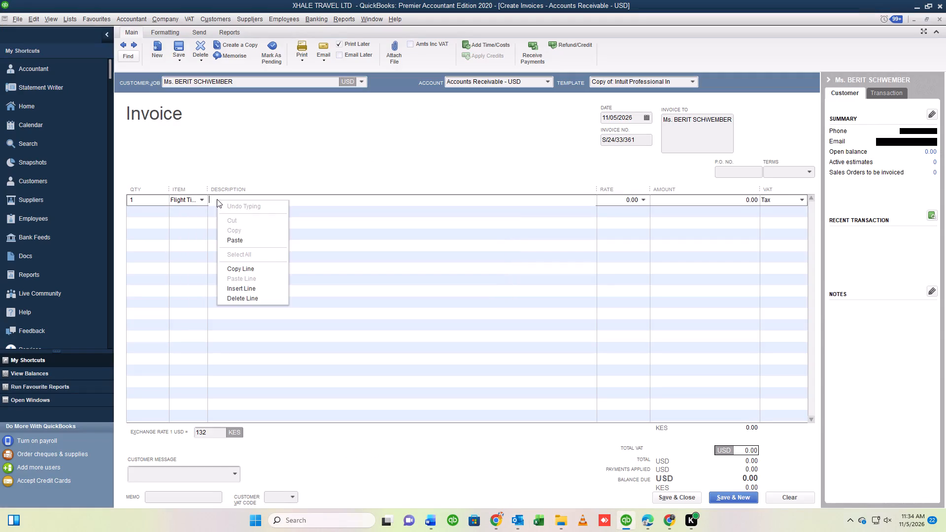
{"action": "left_click", "coordinate": [244, 242]}
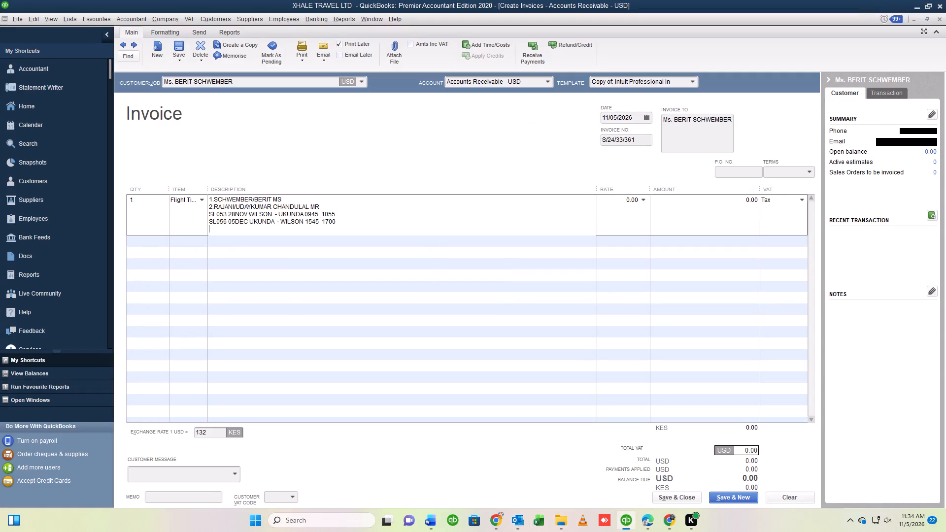
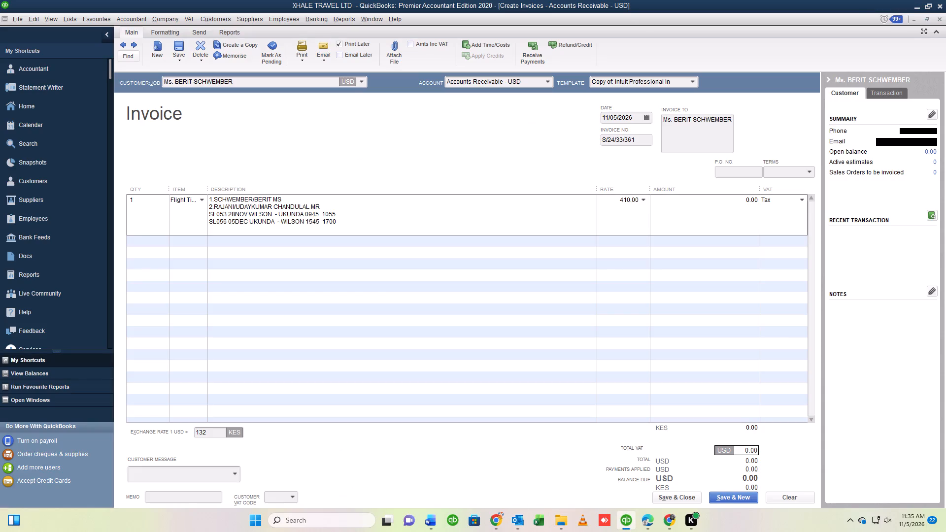
Apply the 410.00 rate to the flight line of invoice S/24/33/361 to fill in its amount, and dismiss the price level notice.
{"action": "left_click", "coordinate": [740, 202]}
{"action": "left_click", "coordinate": [523, 228]}
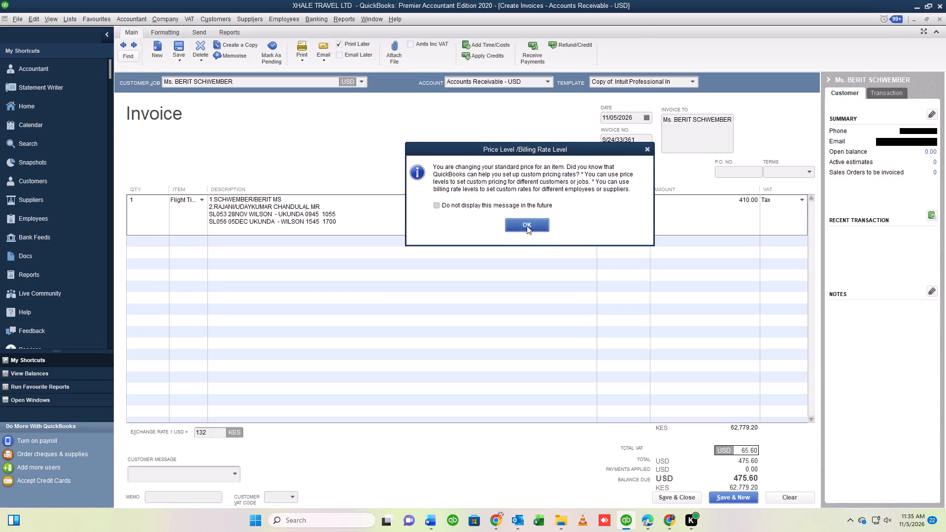
Set the VAT code of the flight ticket line on invoice S/24/33/361 to Non.
{"action": "left_click", "coordinate": [800, 199]}
{"action": "left_click", "coordinate": [791, 249]}
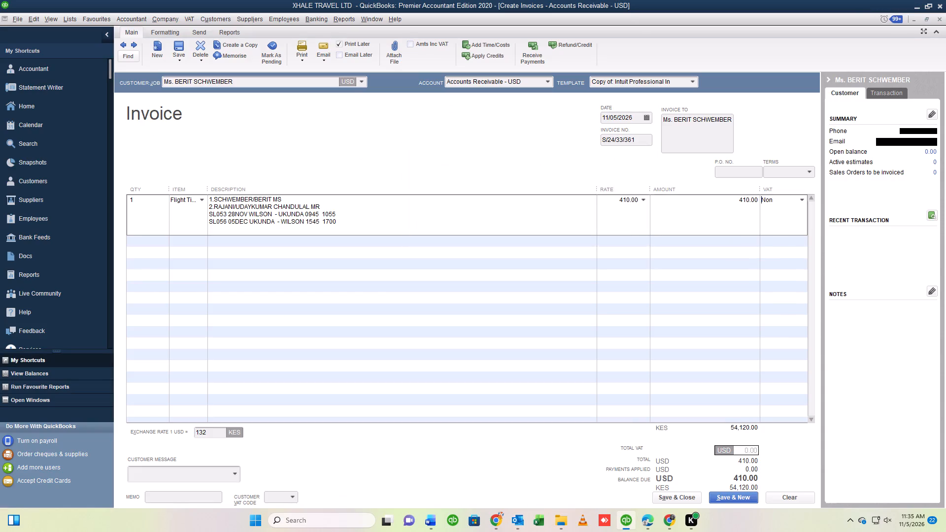
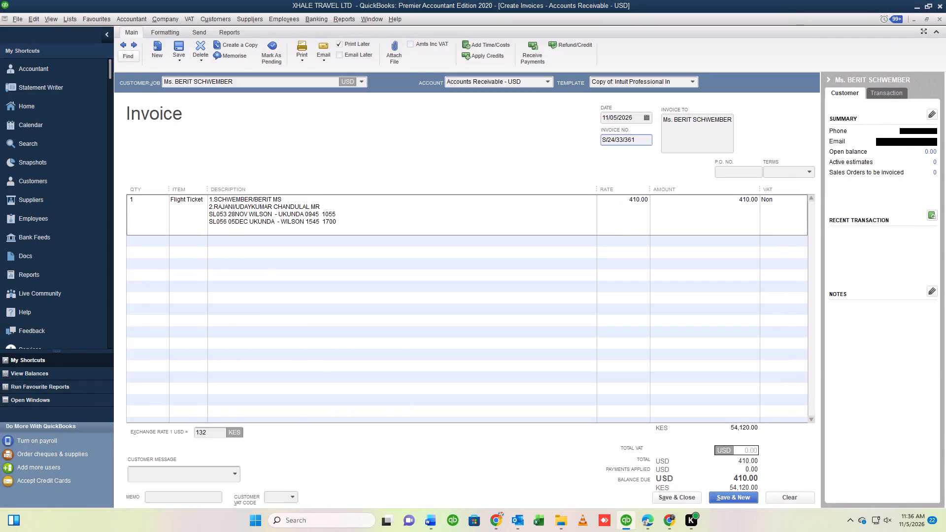
Change the invoice number to S/24/33/363.
{"action": "key", "text": "BackSpace"}
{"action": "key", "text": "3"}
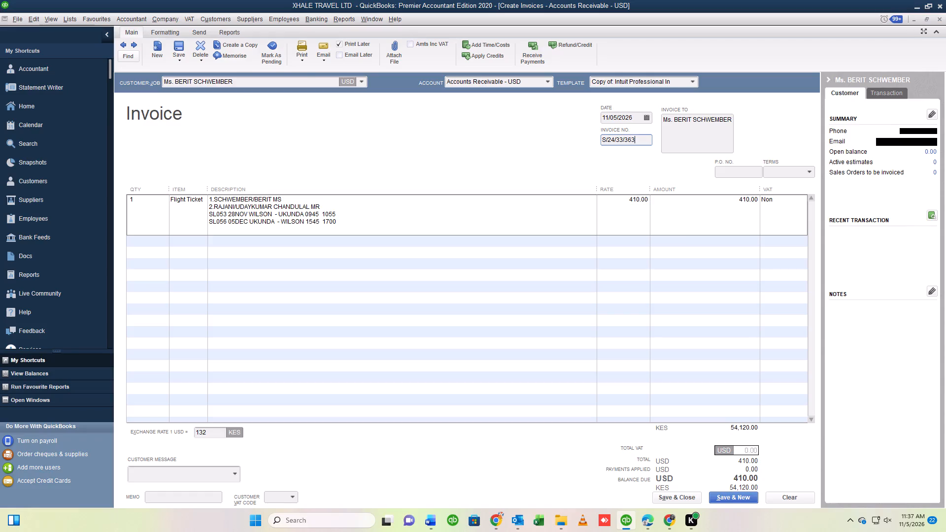
{"action": "left_click", "coordinate": [292, 48]}
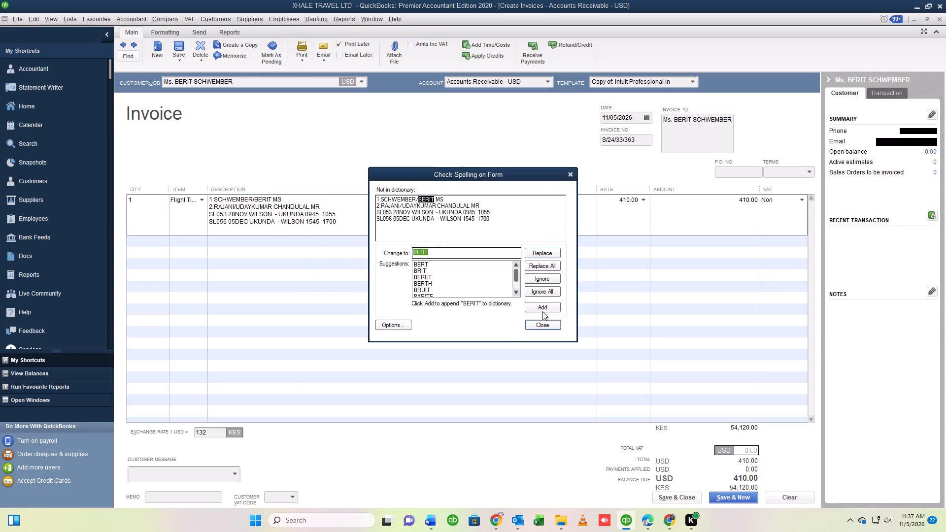
{"action": "left_click", "coordinate": [544, 279]}
{"action": "triple_click", "coordinate": [544, 279]}
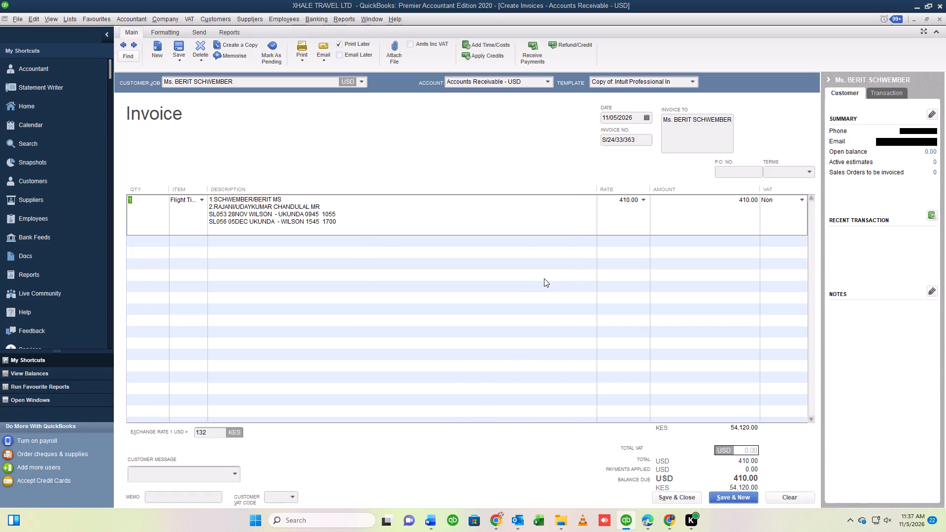
Save the USD flight ticket invoice S/24/33/363 and print one copy on blank paper to Microsoft Print to PDF.
{"action": "left_click", "coordinate": [543, 278]}
{"action": "left_click", "coordinate": [543, 278]}
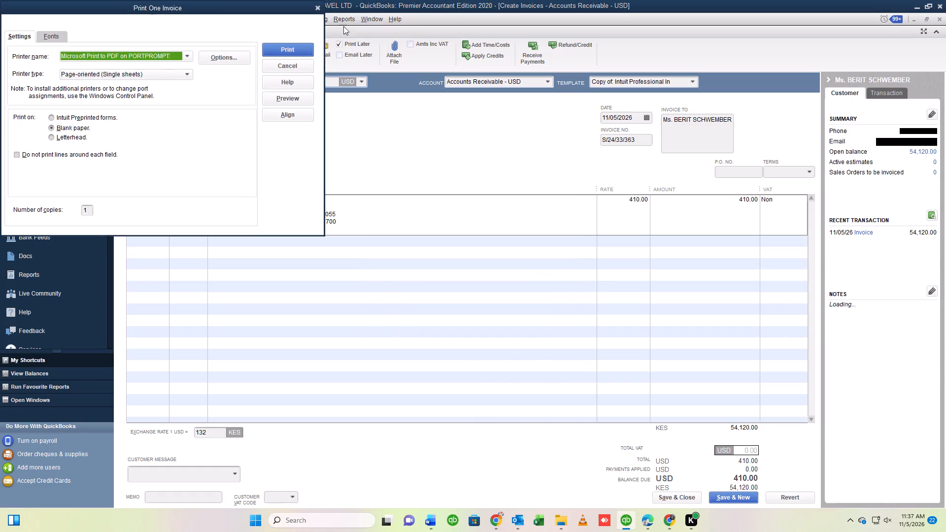
{"action": "left_click", "coordinate": [289, 48]}
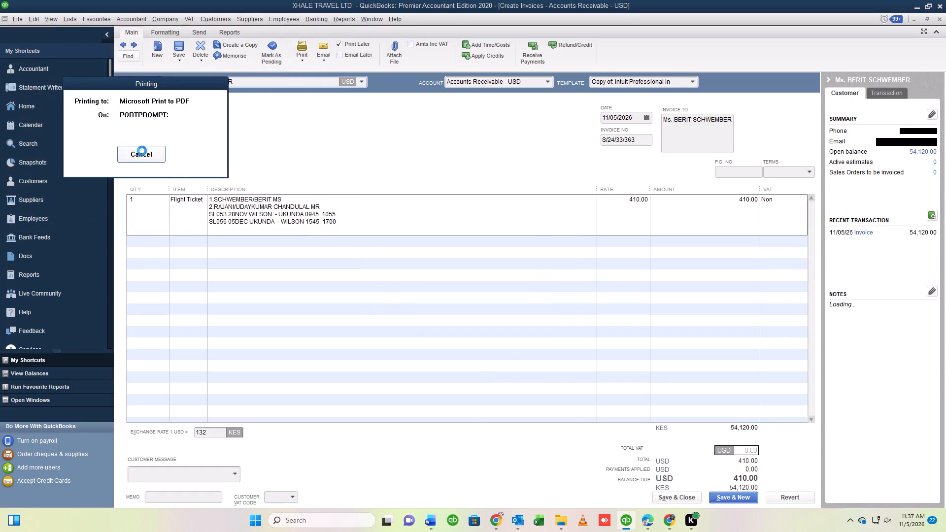
Name the invoice PDF in the INVOICES 2025 folder, starting with the customer's title "Ms." and first name in capitals.
{"action": "left_click", "coordinate": [137, 308]}
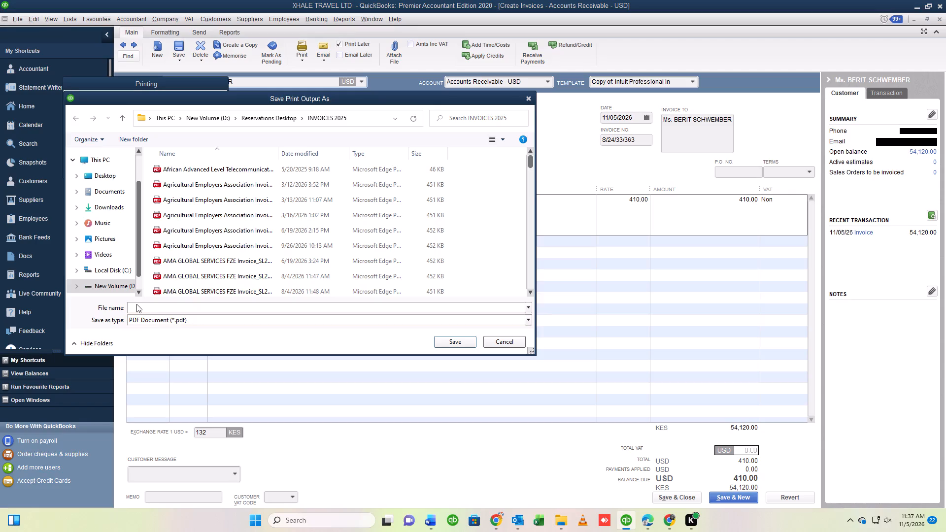
{"action": "type", "text": "MS"}
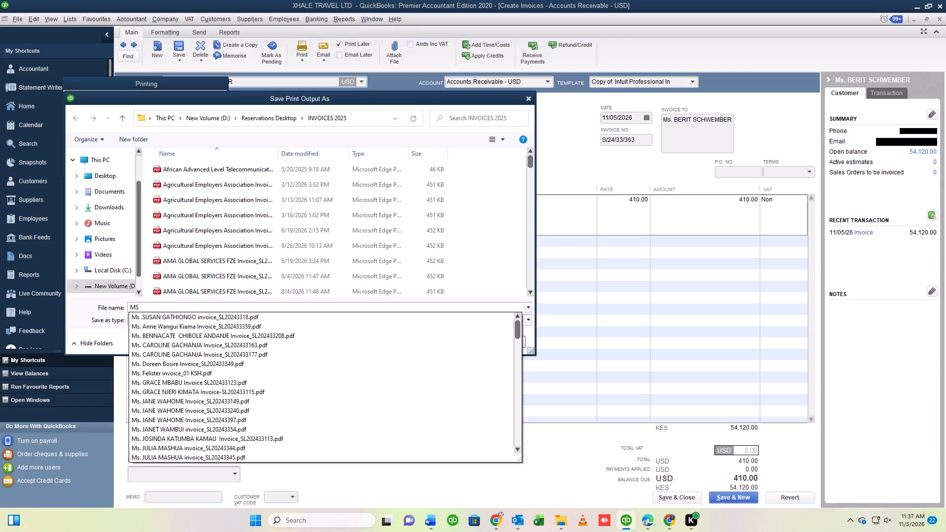
{"action": "key", "text": "BackSpace"}
{"action": "type", "text": "s."}
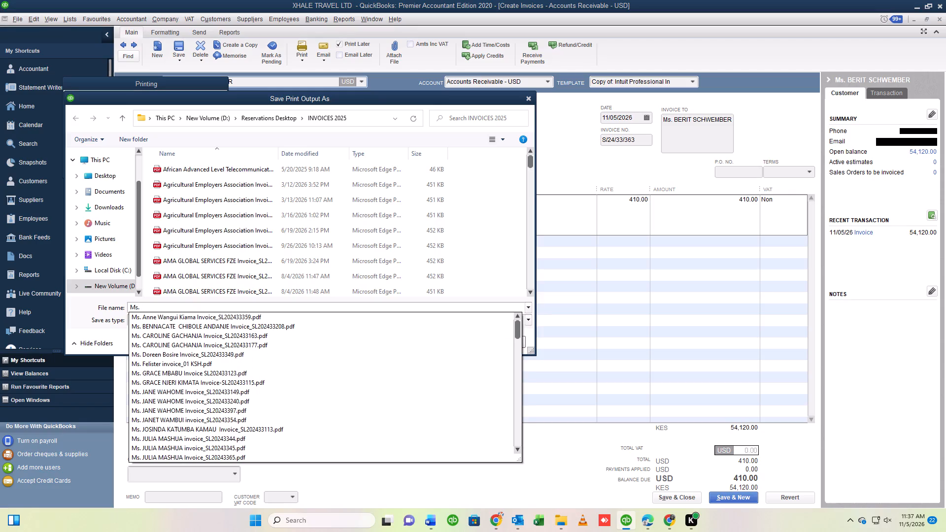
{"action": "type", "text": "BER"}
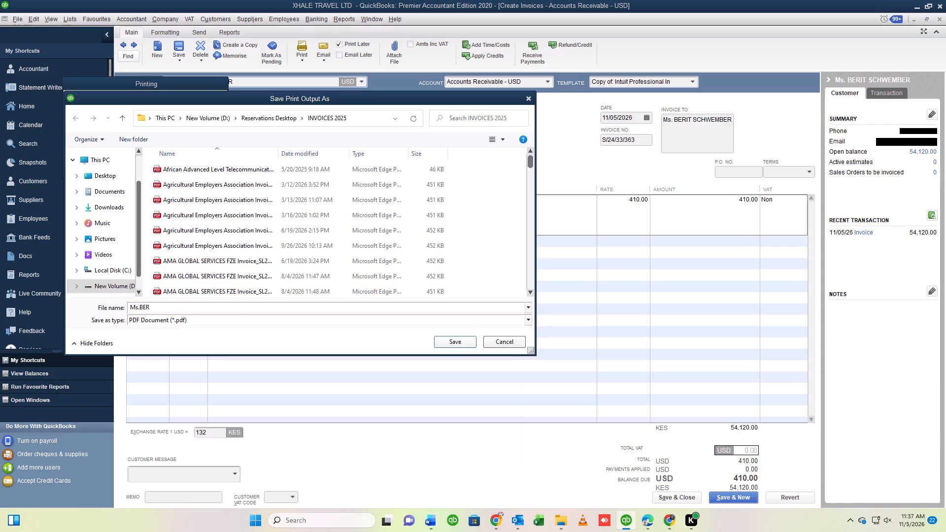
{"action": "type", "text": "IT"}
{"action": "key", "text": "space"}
Add the customer's surname in capitals, followed by a space, to the invoice PDF's file name.
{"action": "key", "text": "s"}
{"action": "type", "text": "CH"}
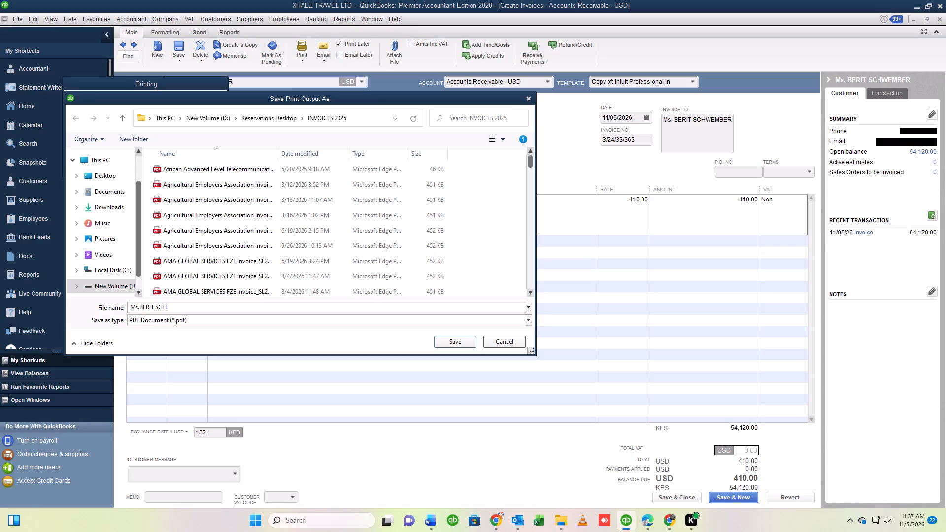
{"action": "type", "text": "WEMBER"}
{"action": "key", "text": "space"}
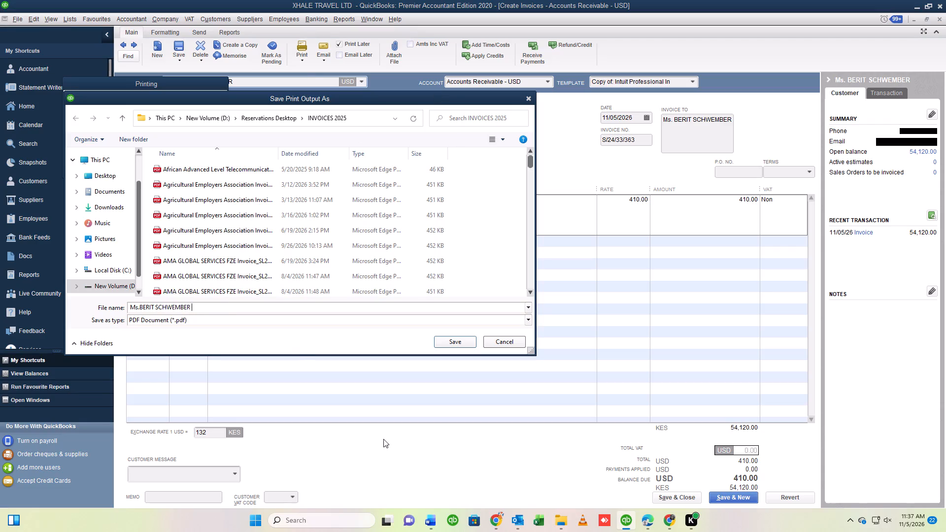
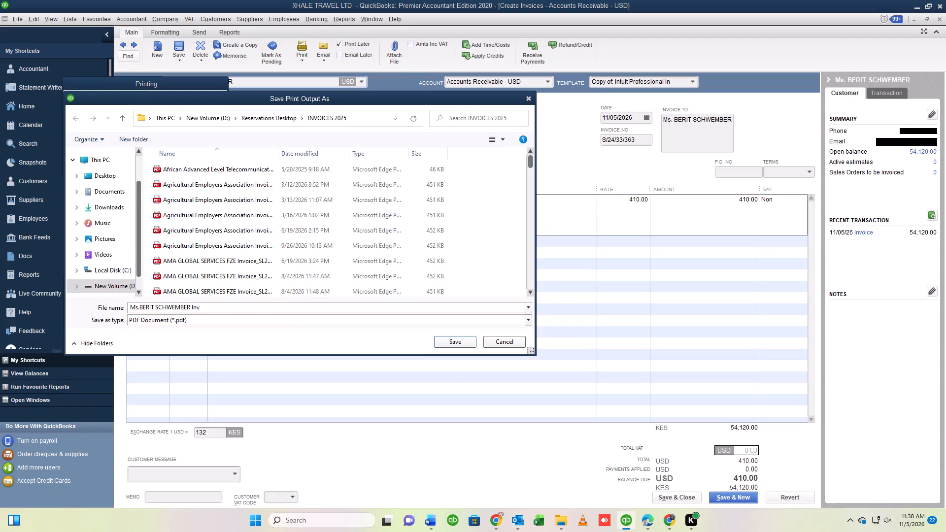
Complete the PDF file name after the customer's name with "Invoice_SL 2024" followed by 33 and 363, and save it in INVOICES 2025.
{"action": "key", "text": "BackSpace"}
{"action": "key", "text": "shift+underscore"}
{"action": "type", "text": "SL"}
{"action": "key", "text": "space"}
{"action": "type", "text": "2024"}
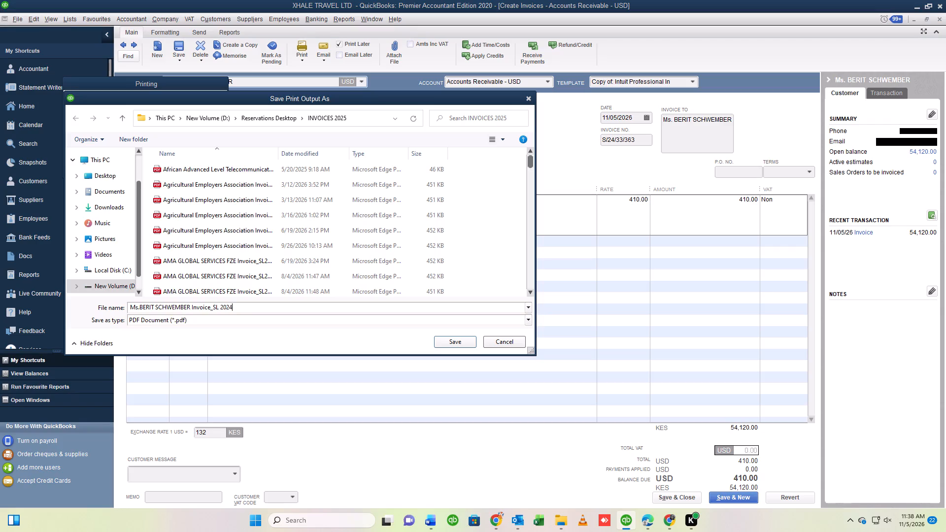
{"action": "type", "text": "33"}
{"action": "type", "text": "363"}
{"action": "left_click", "coordinate": [467, 341]}
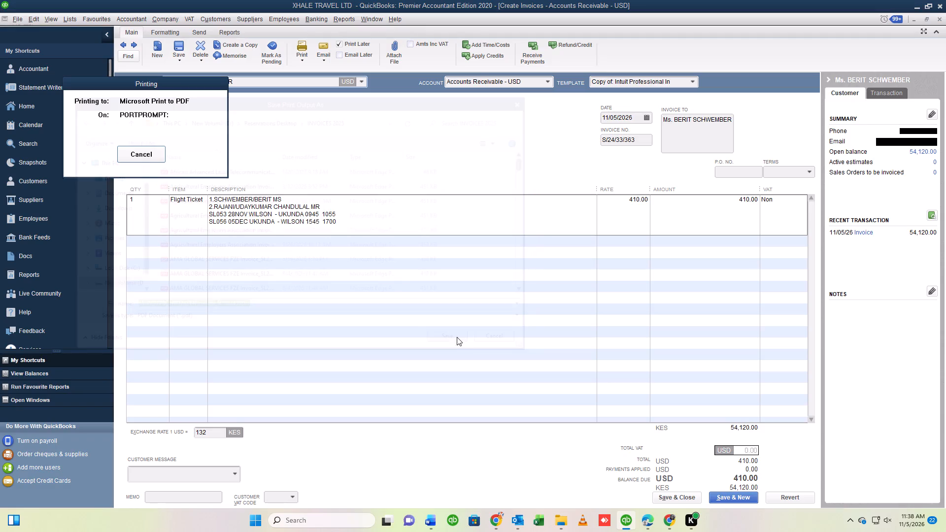
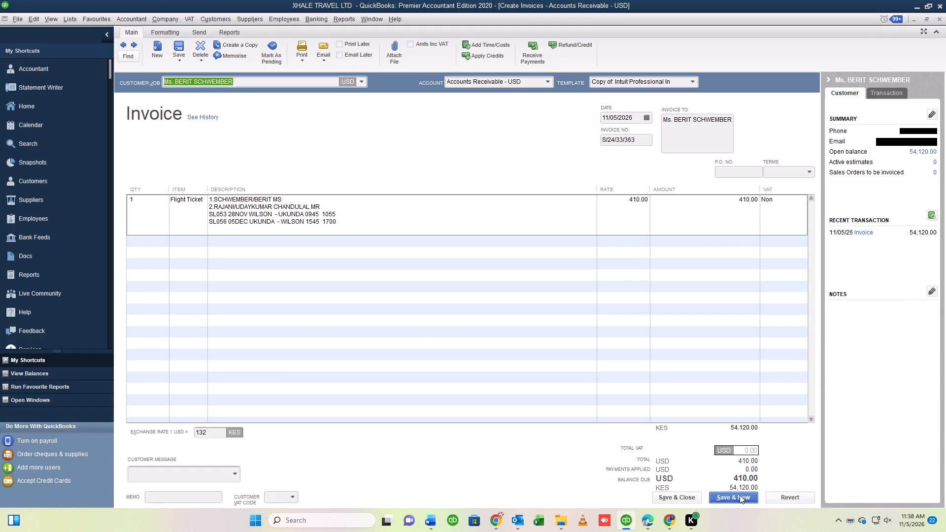
{"action": "left_click", "coordinate": [434, 158]}
{"action": "left_click", "coordinate": [434, 158]}
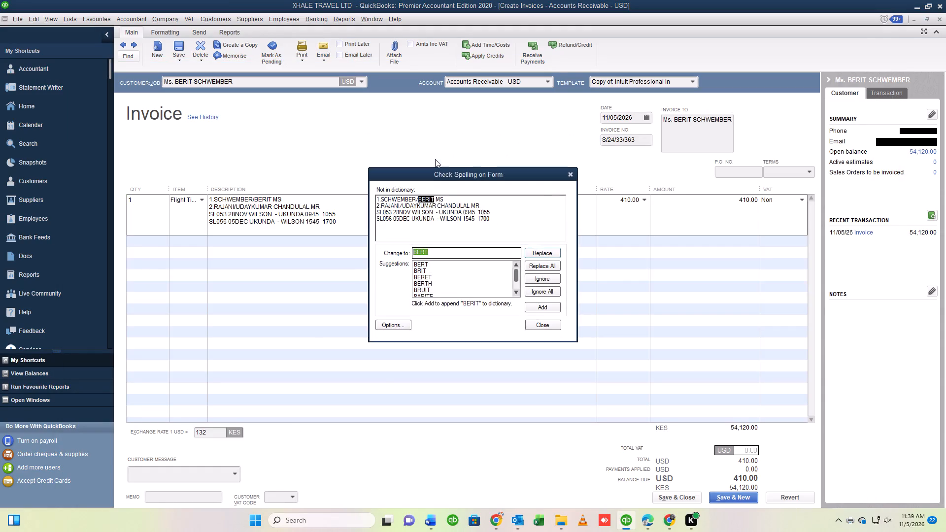
{"action": "triple_click", "coordinate": [536, 279]}
{"action": "left_click", "coordinate": [536, 279]}
{"action": "left_click", "coordinate": [536, 278]}
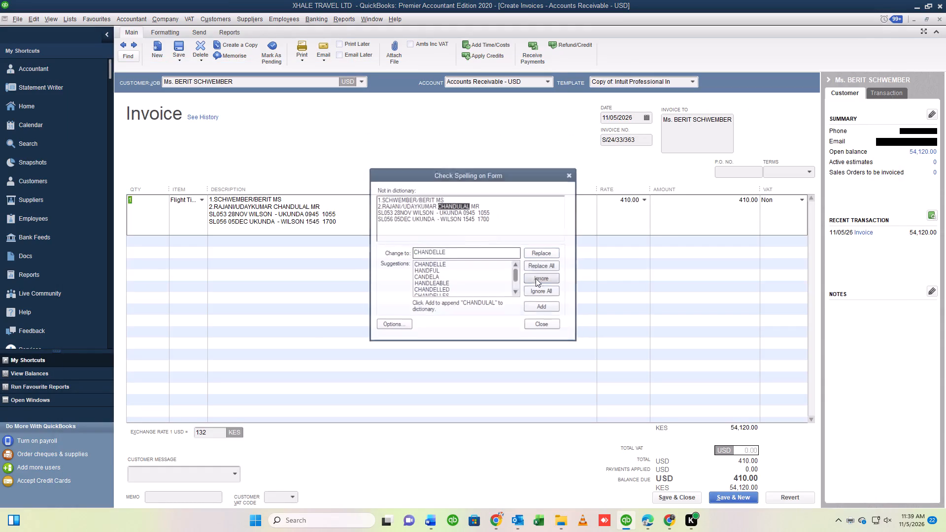
{"action": "left_click", "coordinate": [536, 278]}
{"action": "left_click", "coordinate": [536, 278]}
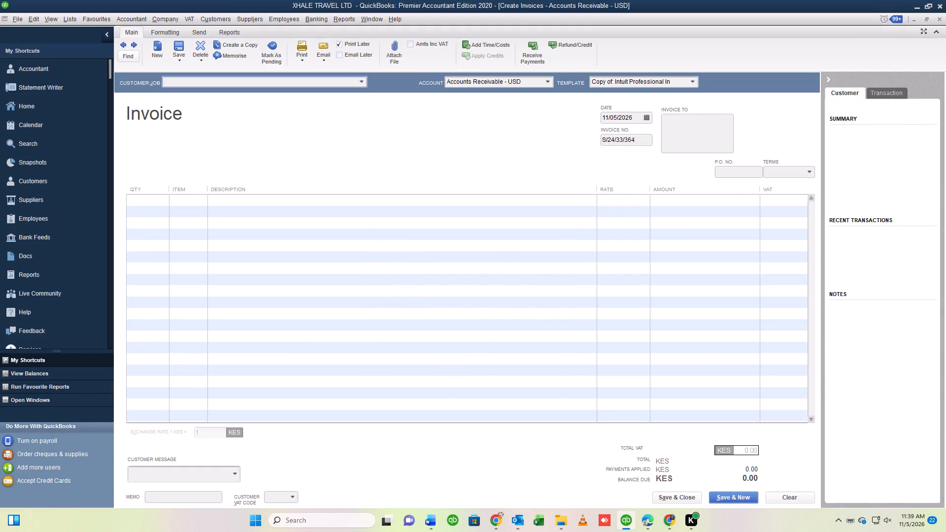
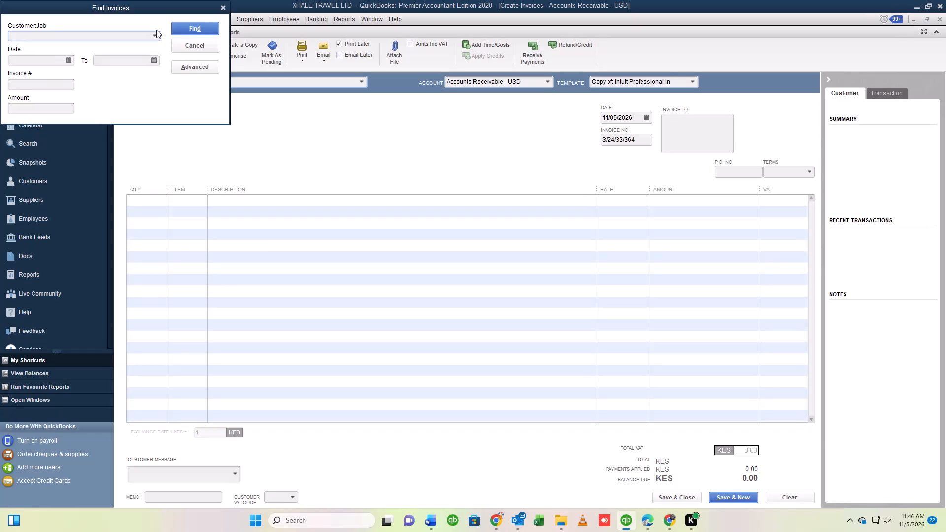
{"action": "left_click", "coordinate": [154, 33]}
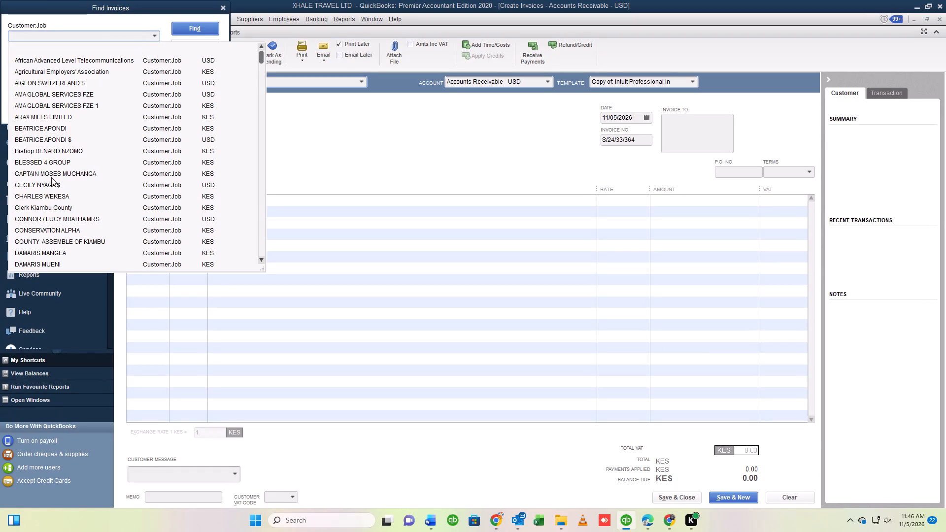
{"action": "scroll", "coordinate": [55, 191], "scroll_direction": "down", "scroll_amount": 17}
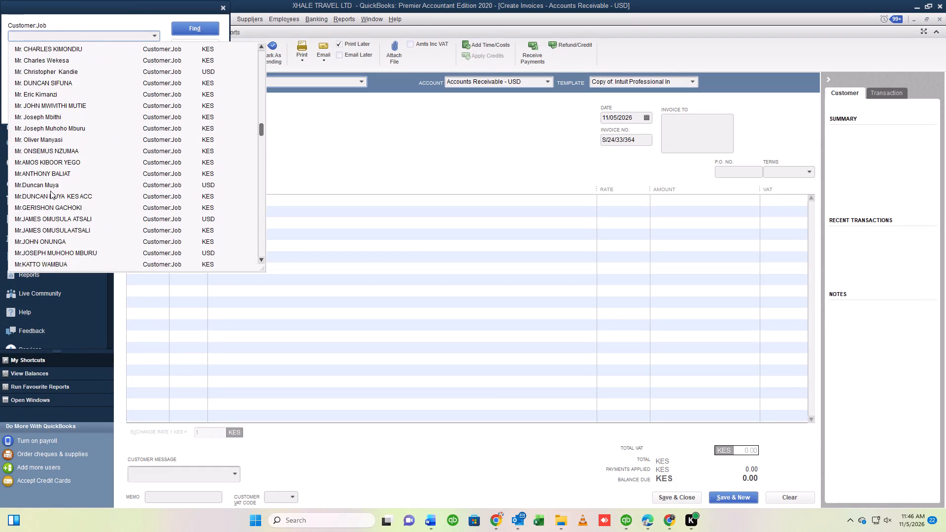
{"action": "scroll", "coordinate": [44, 162], "scroll_direction": "down", "scroll_amount": 3}
{"action": "left_click", "coordinate": [36, 163]}
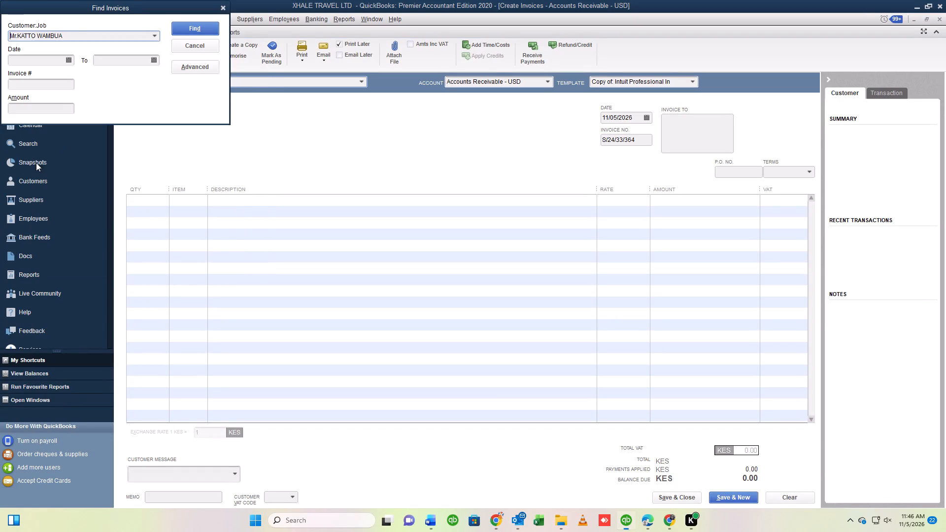
Find all invoices of the customer already chosen in the invoice search and open invoice S/24/33/28 from the results.
{"action": "left_click", "coordinate": [202, 24]}
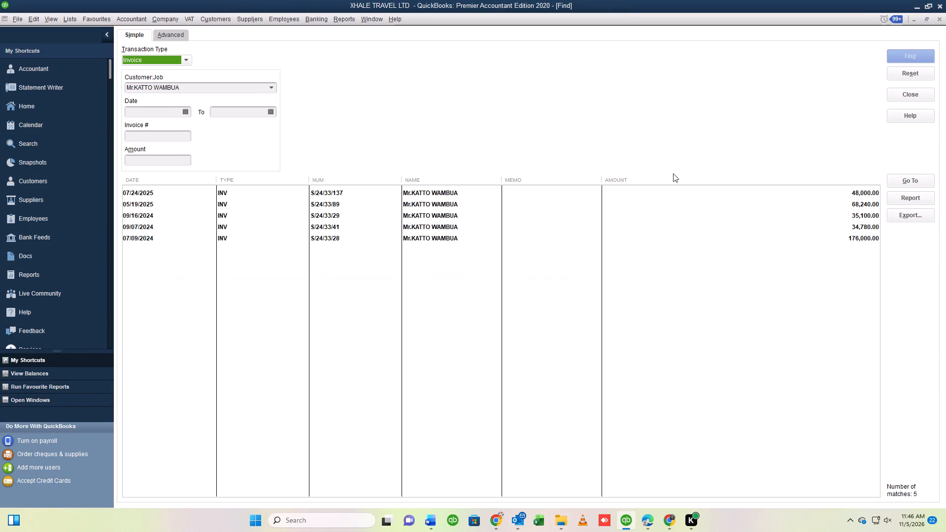
{"action": "left_click", "coordinate": [867, 240]}
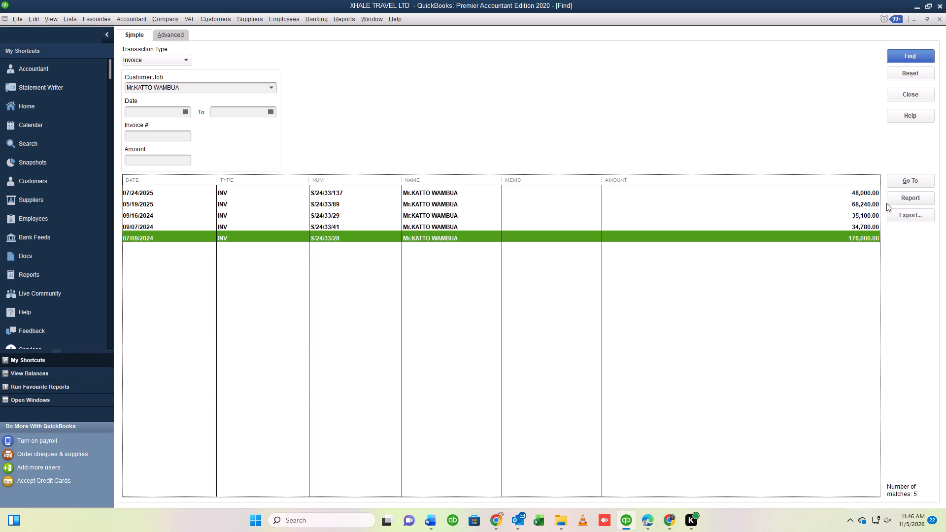
{"action": "left_click", "coordinate": [909, 181]}
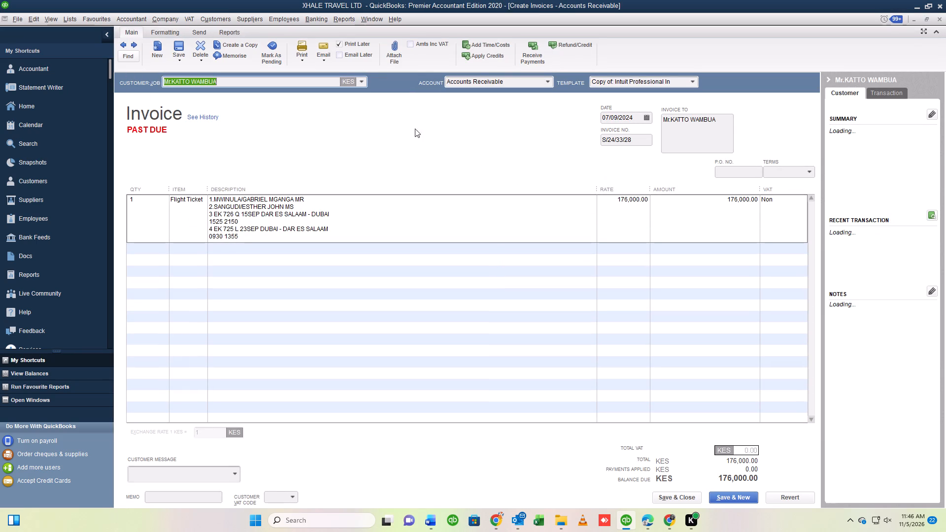
Bring up the available customer commands from the open invoice S/24/33/28.
{"action": "left_click", "coordinate": [219, 16]}
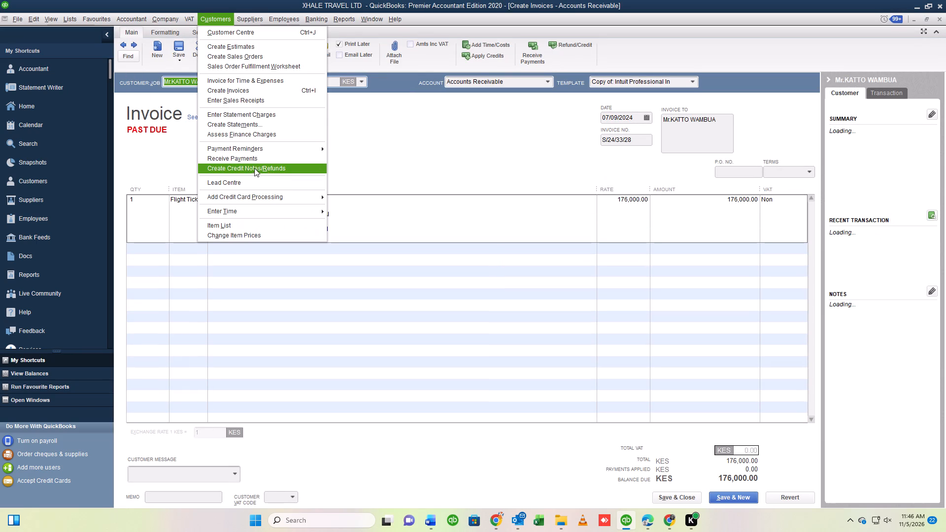
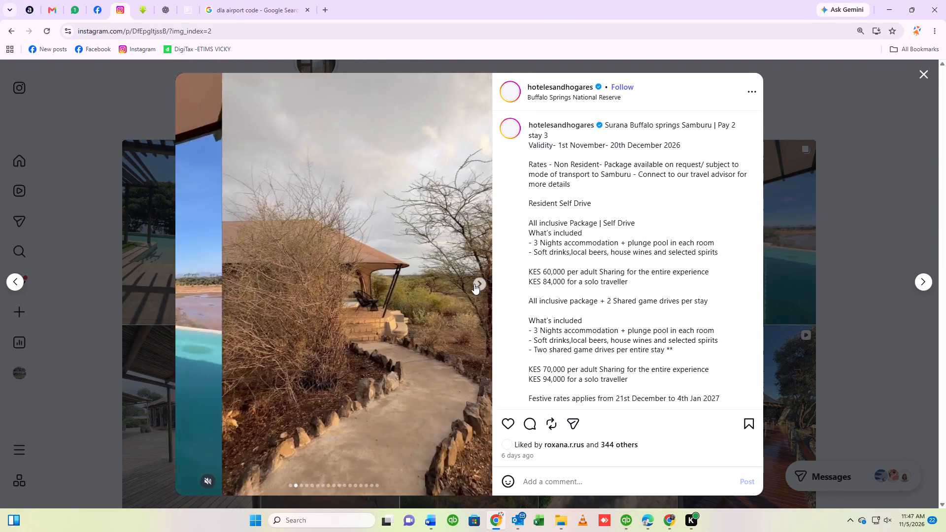
Look through the photos and videos in the hotelesandhogares Instagram post on the Surana Buffalo Springs Samburu "Pay 2 stay 3" offer.
{"action": "left_click", "coordinate": [474, 284]}
{"action": "left_click", "coordinate": [474, 284]}
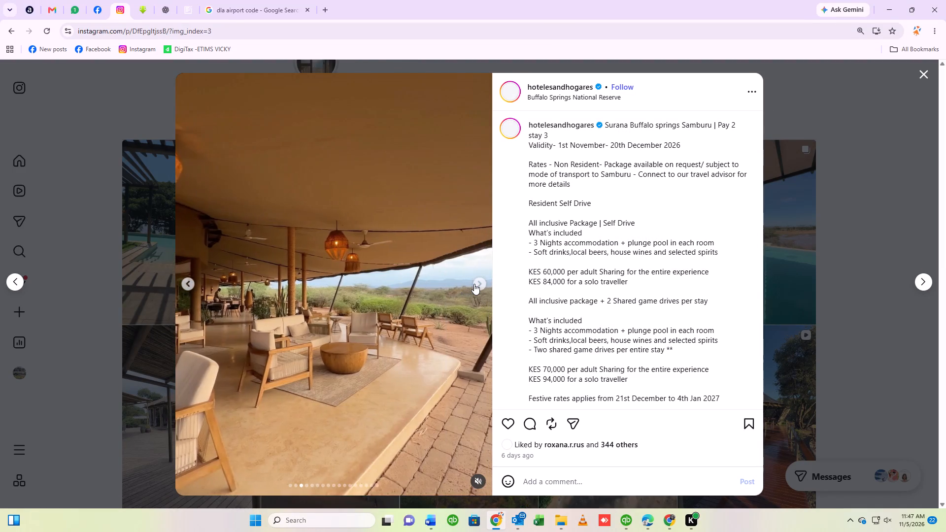
{"action": "left_click", "coordinate": [472, 283]}
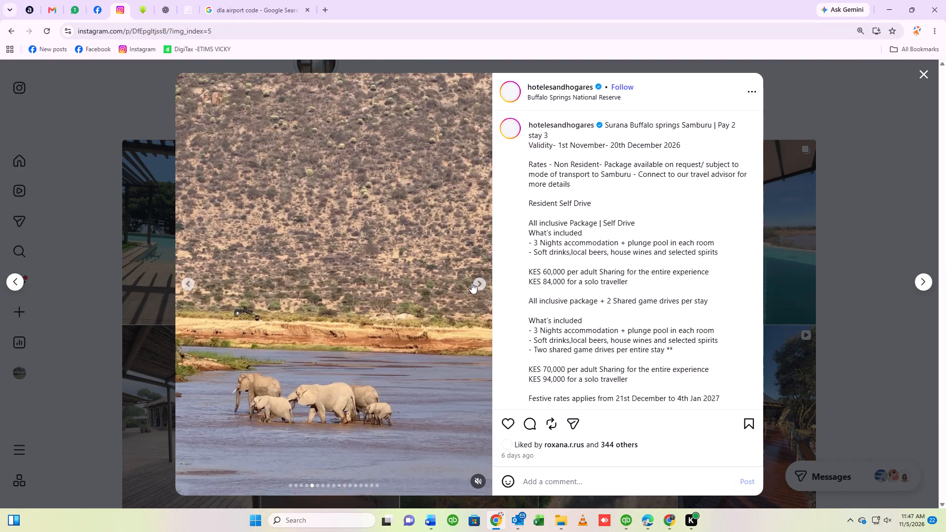
{"action": "left_click", "coordinate": [472, 283]}
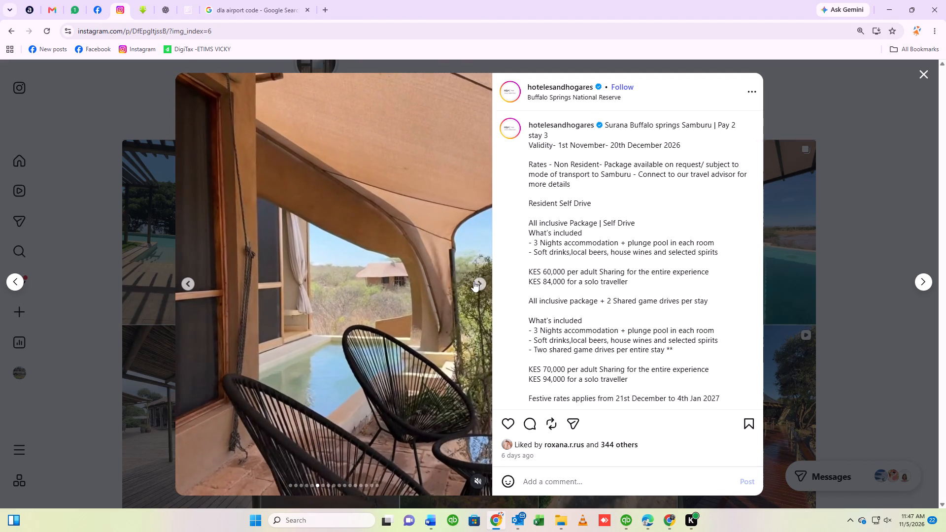
{"action": "left_click", "coordinate": [188, 284]}
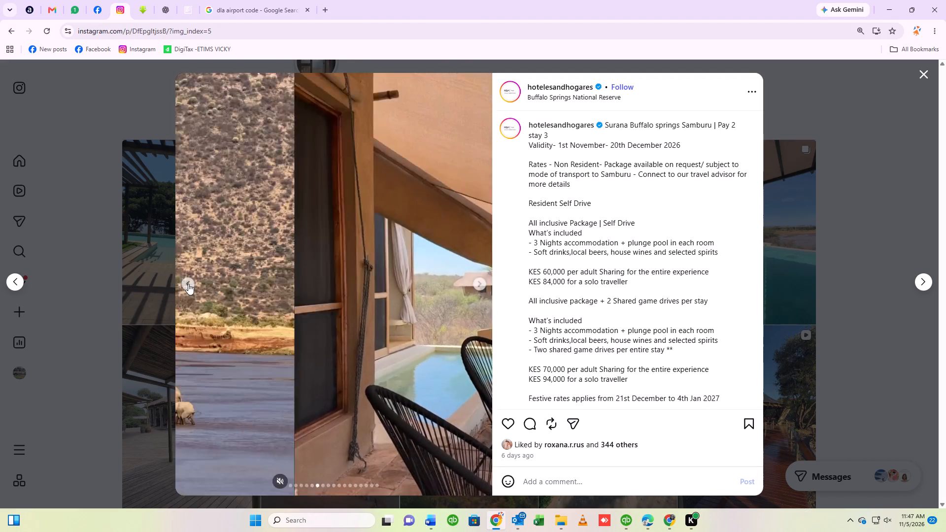
{"action": "left_click", "coordinate": [188, 284]}
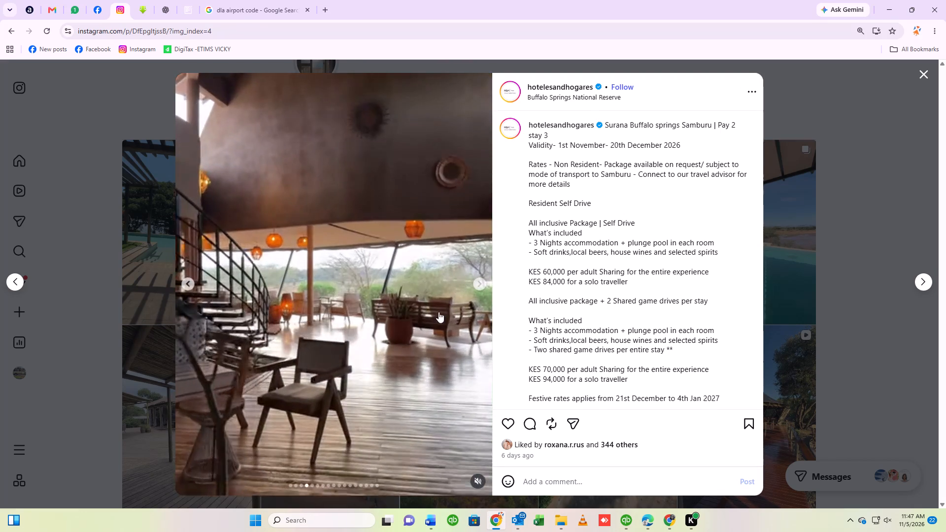
{"action": "left_click", "coordinate": [474, 285]}
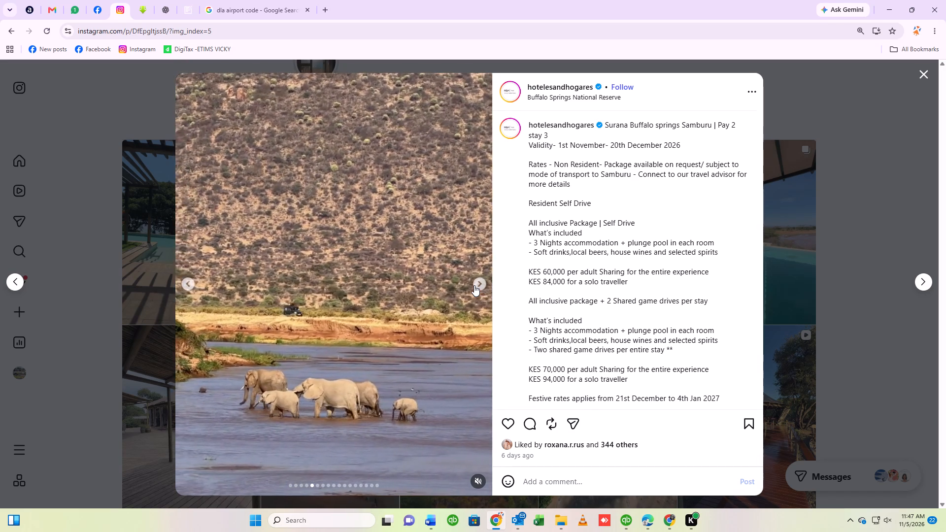
{"action": "left_click", "coordinate": [475, 284]}
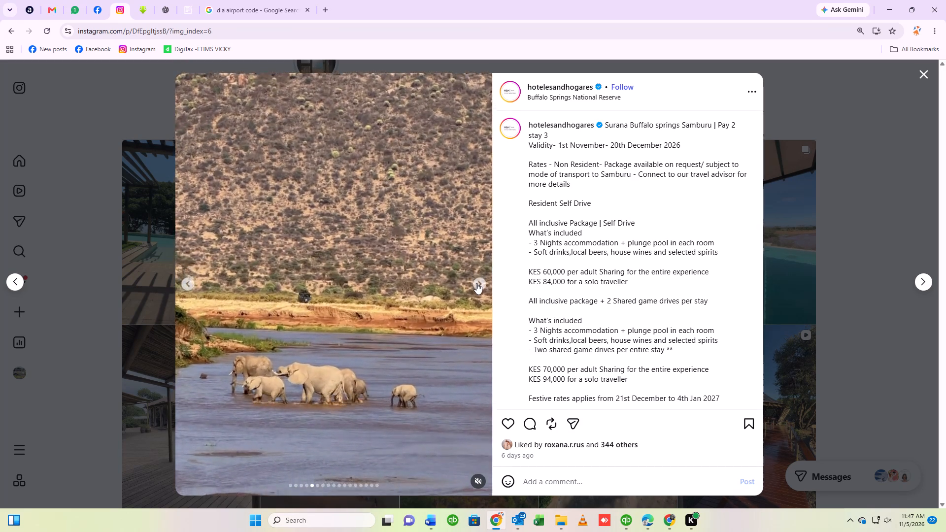
{"action": "left_click", "coordinate": [476, 283]}
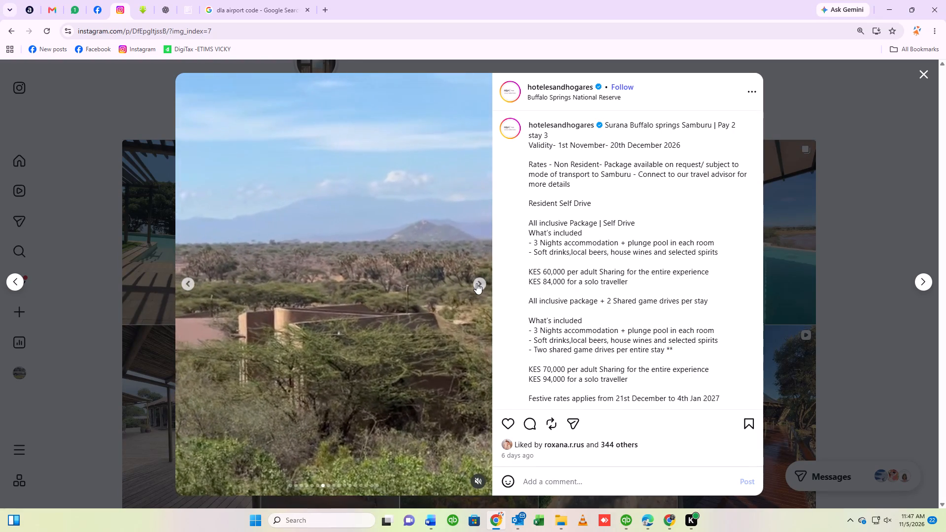
{"action": "left_click", "coordinate": [476, 283]}
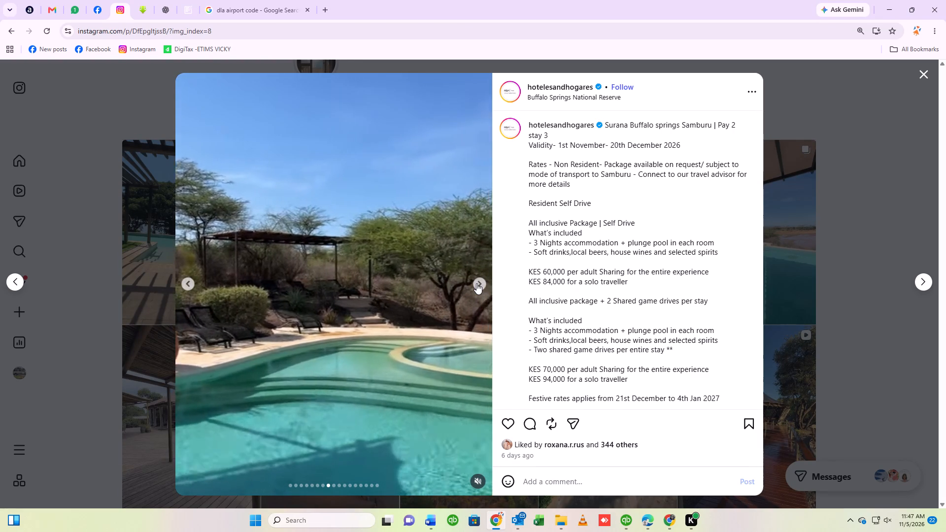
{"action": "left_click", "coordinate": [477, 283]}
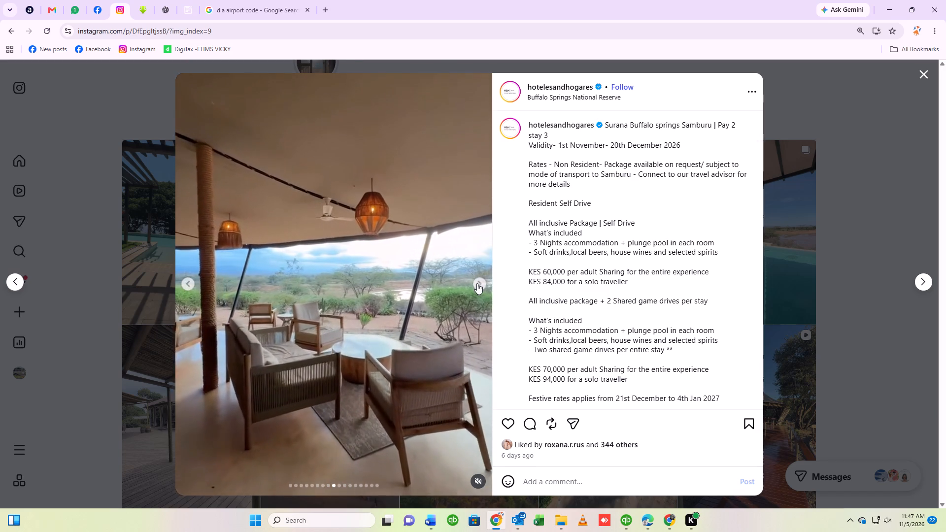
{"action": "left_click", "coordinate": [477, 283]}
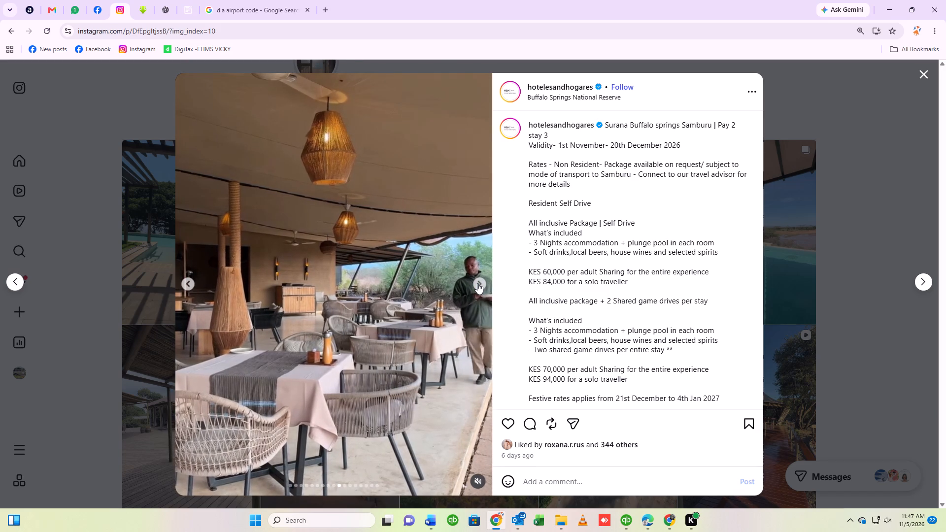
{"action": "left_click", "coordinate": [477, 283]}
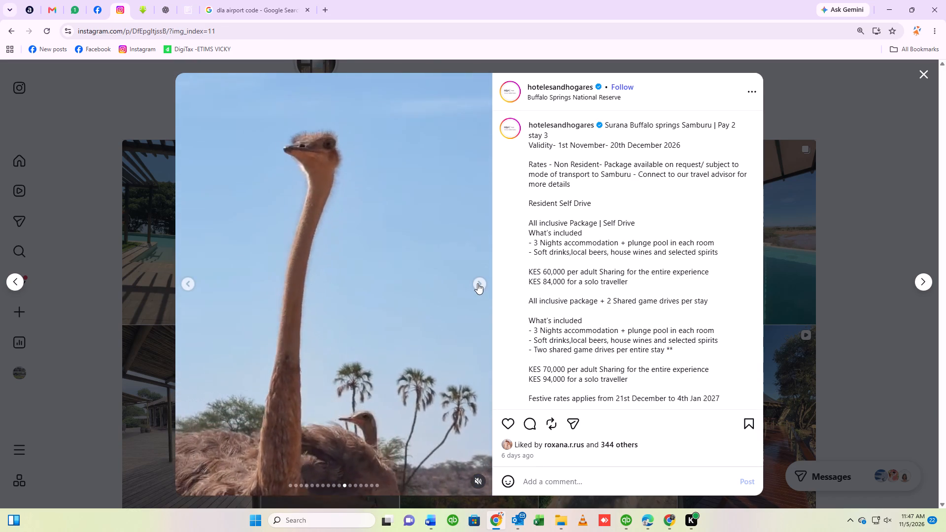
{"action": "left_click", "coordinate": [477, 283]}
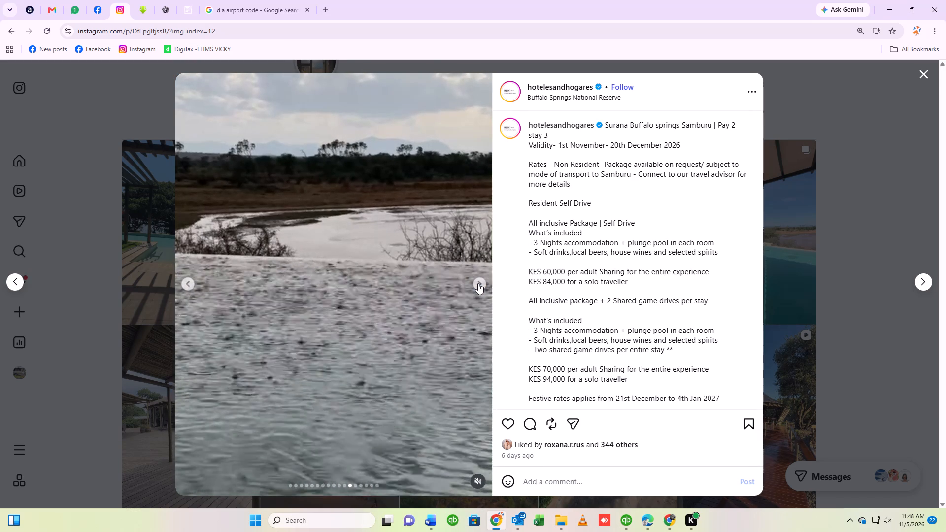
{"action": "left_click", "coordinate": [478, 283]}
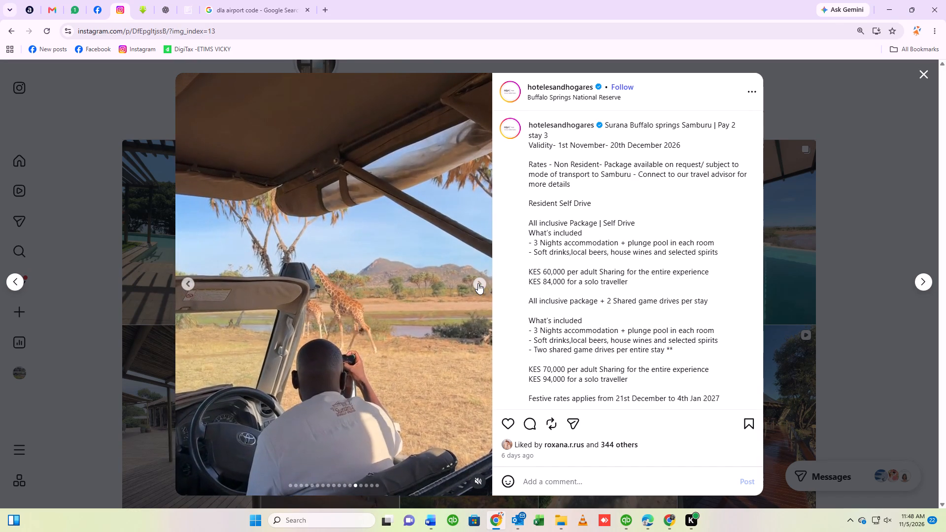
{"action": "left_click", "coordinate": [478, 283]}
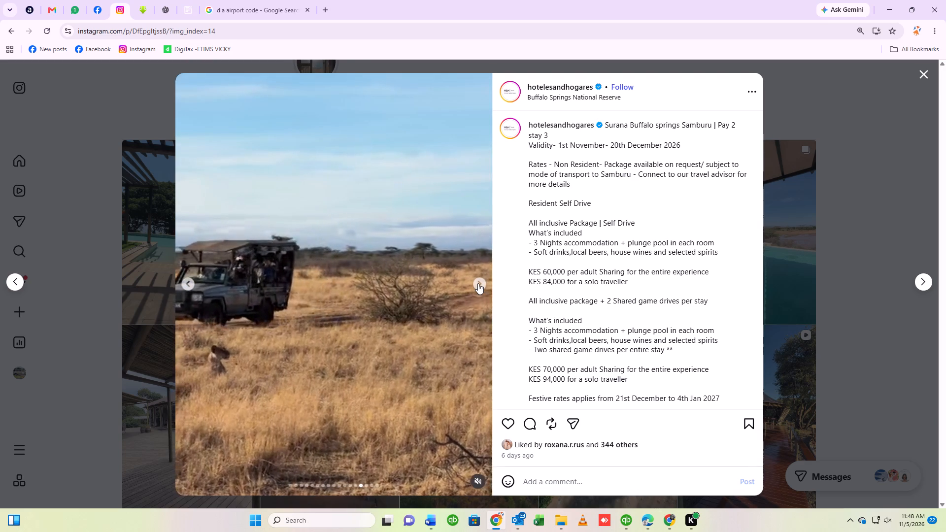
{"action": "left_click_drag", "start_coordinate": [480, 284], "coordinate": [489, 282]}
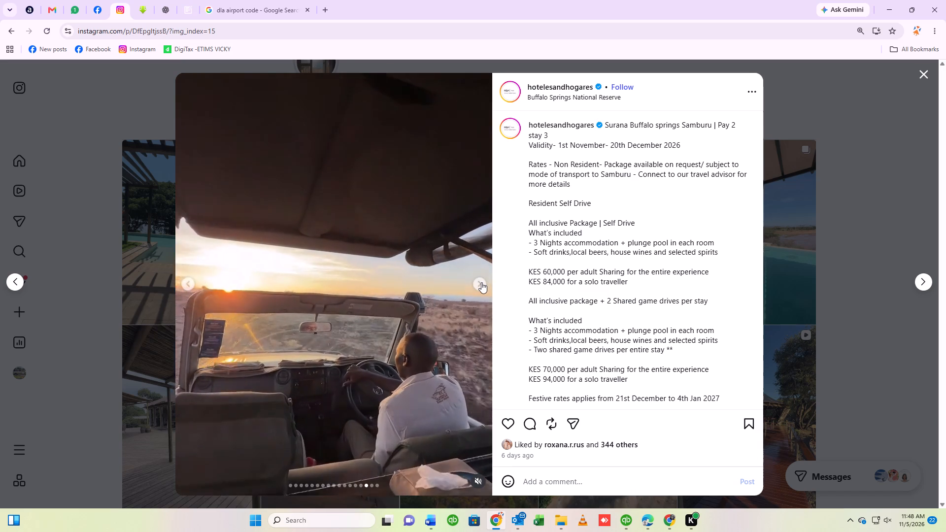
{"action": "left_click", "coordinate": [493, 277]}
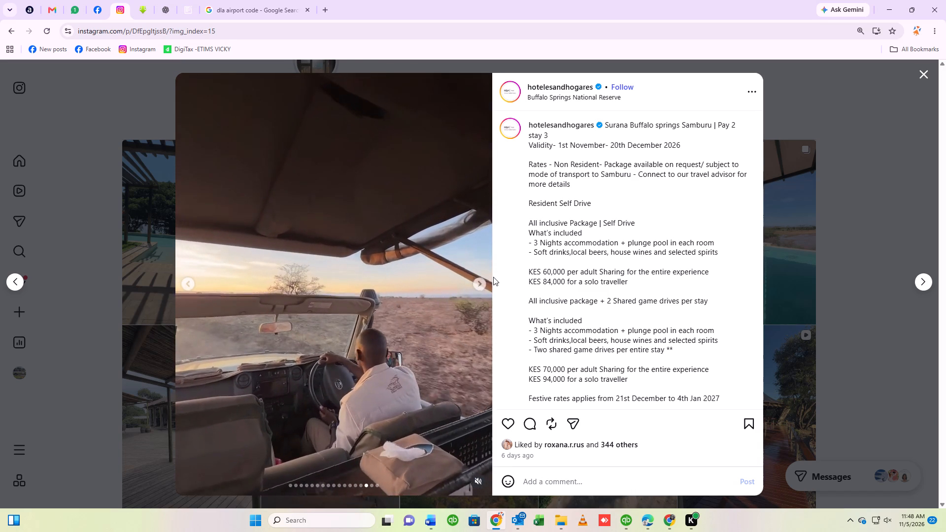
{"action": "left_click", "coordinate": [475, 281]}
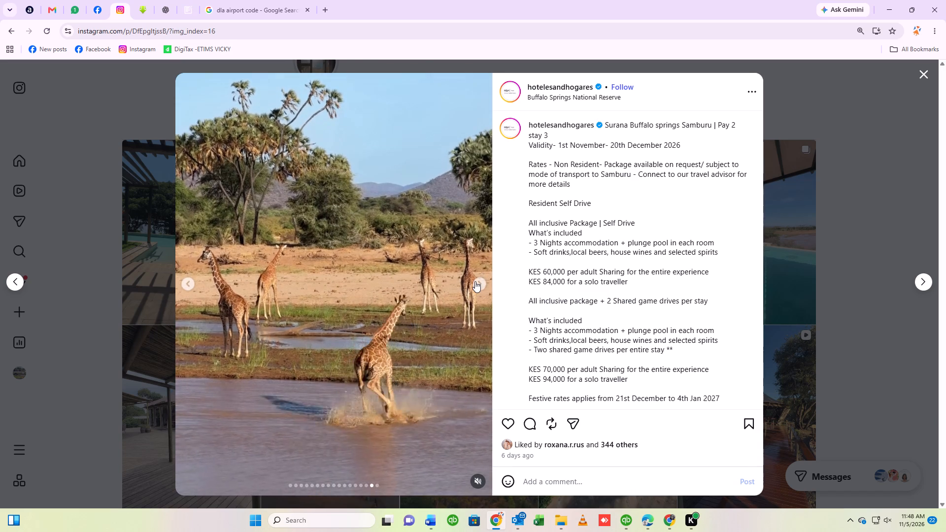
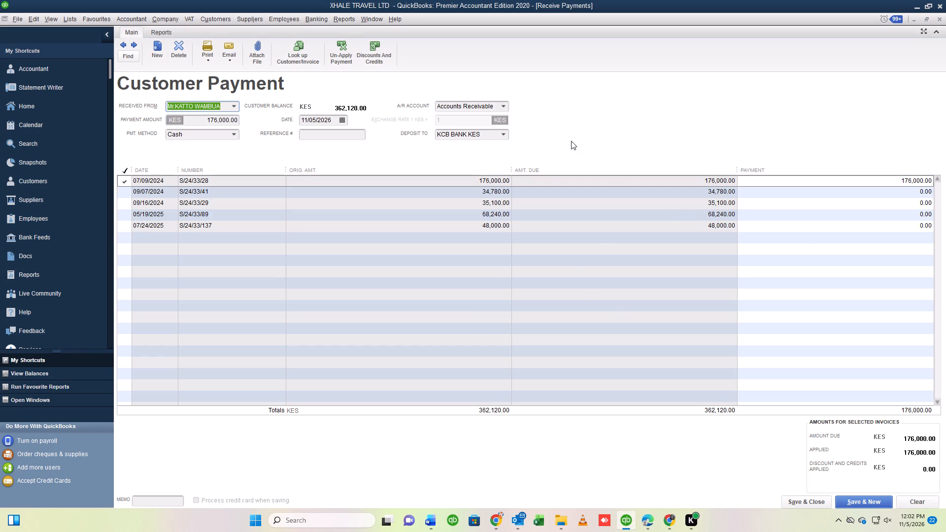
Set the date of the customer payment for invoice S/24/33/28 to 09/07/2024.
{"action": "left_click", "coordinate": [344, 119]}
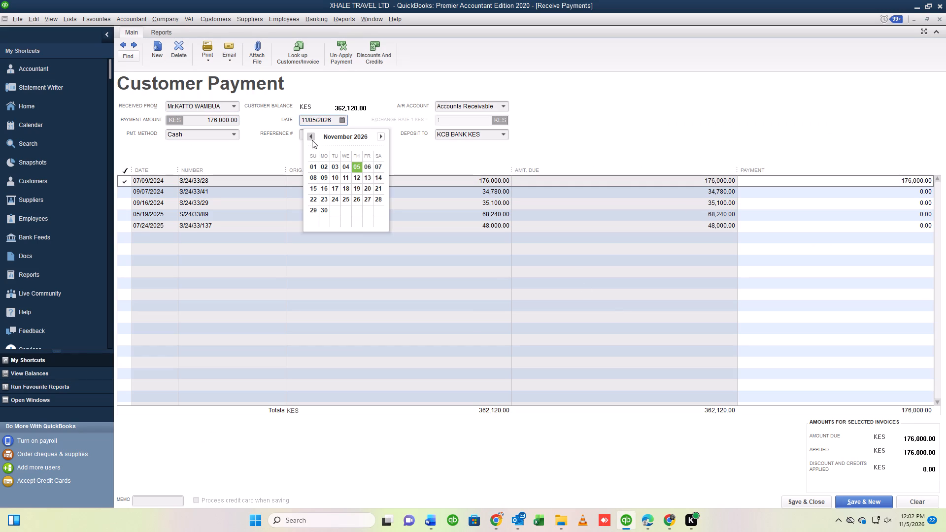
{"action": "triple_click", "coordinate": [310, 136]}
{"action": "triple_click", "coordinate": [310, 136]}
{"action": "triple_click", "coordinate": [310, 136]}
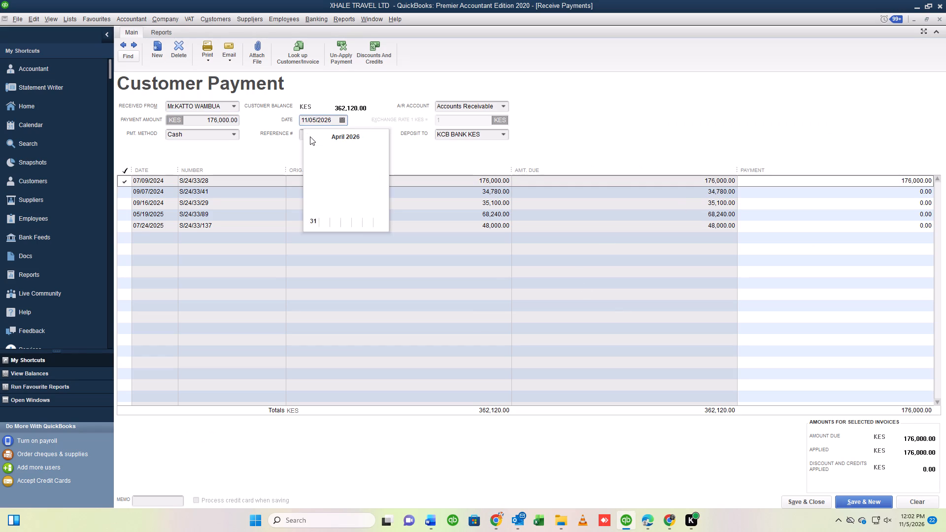
{"action": "triple_click", "coordinate": [310, 136]}
{"action": "triple_click", "coordinate": [310, 136]}
{"action": "triple_click", "coordinate": [310, 136]}
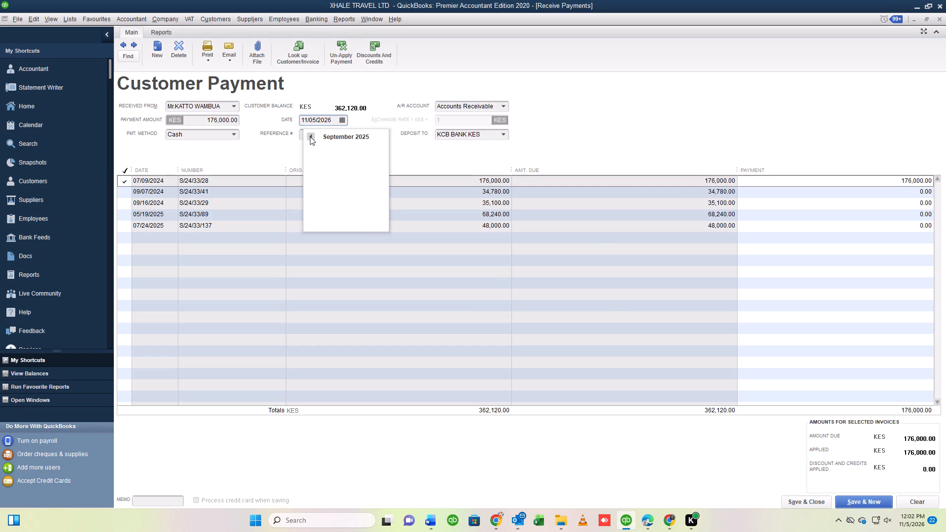
{"action": "triple_click", "coordinate": [310, 136]}
{"action": "triple_click", "coordinate": [310, 136]}
{"action": "left_click", "coordinate": [310, 136]}
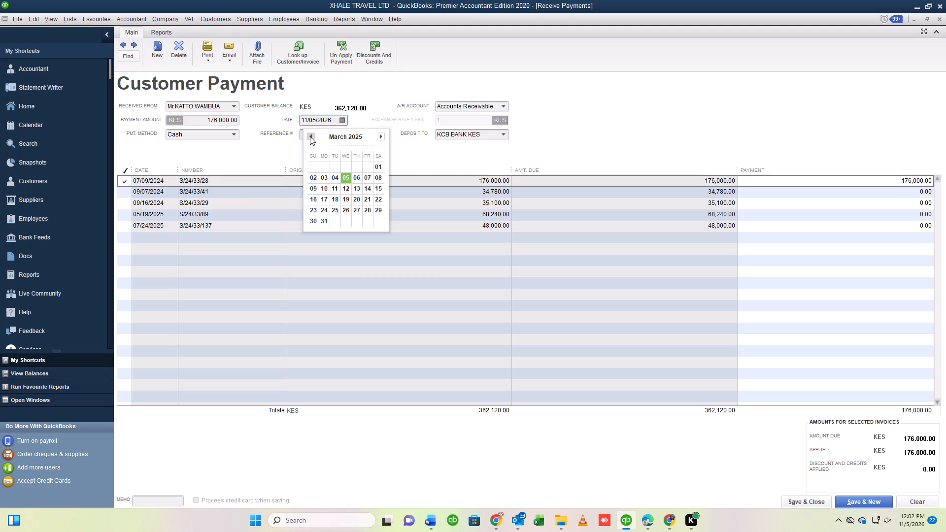
{"action": "left_click", "coordinate": [310, 136]}
{"action": "left_click", "coordinate": [310, 136]}
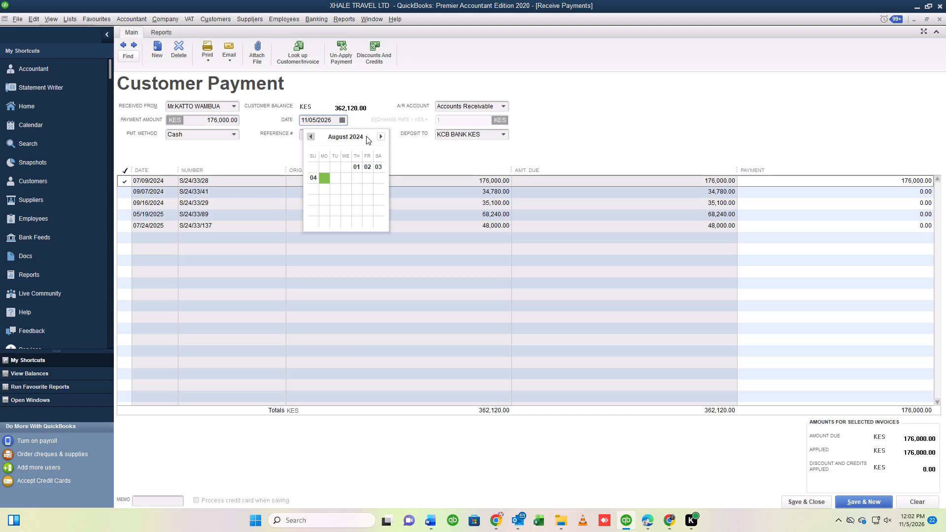
{"action": "left_click", "coordinate": [382, 135]}
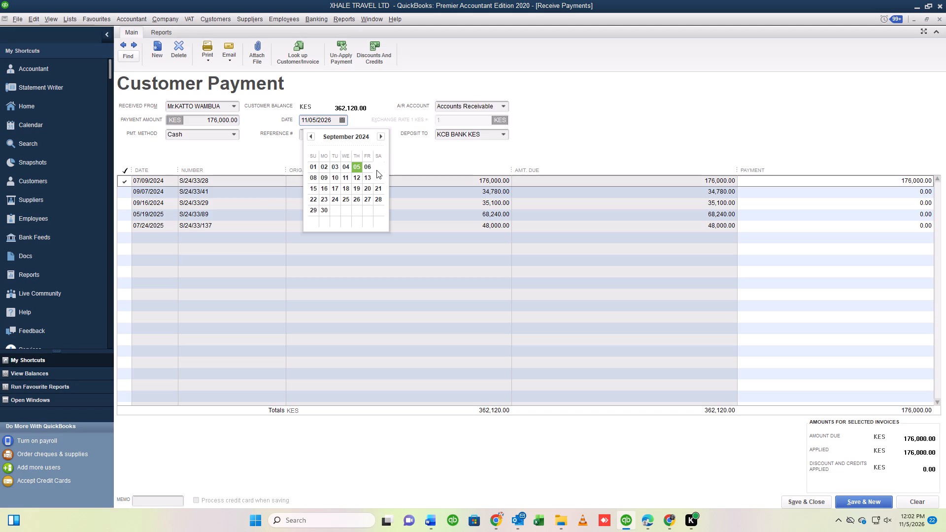
{"action": "left_click", "coordinate": [376, 170]}
Enter SL202433/28 as the reference number of the customer payment.
{"action": "left_click", "coordinate": [309, 135]}
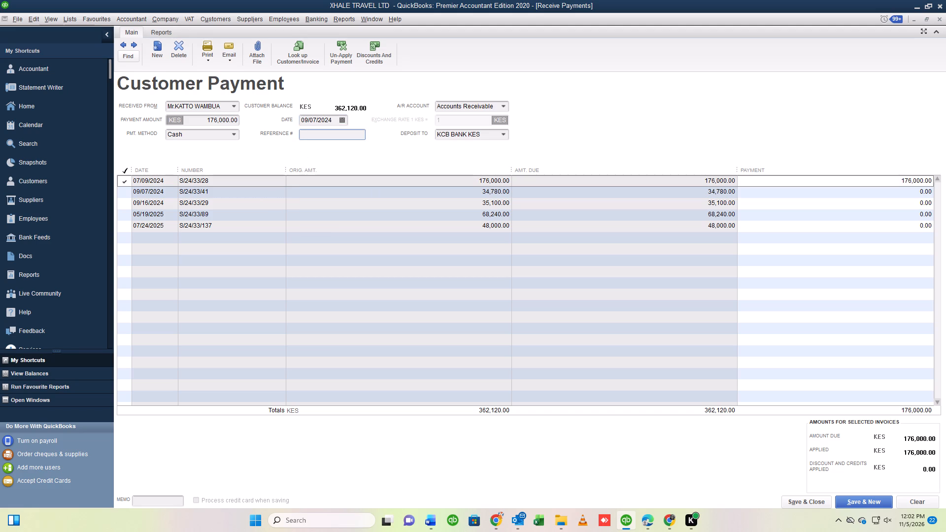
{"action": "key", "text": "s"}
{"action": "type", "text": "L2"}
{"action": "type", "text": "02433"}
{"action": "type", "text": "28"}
Set the payment's reference number to SL/2024/33/28, save the payment for invoice S/24/33/28 and return to the invoice search results.
{"action": "left_click", "coordinate": [330, 132]}
{"action": "key", "text": "slash"}
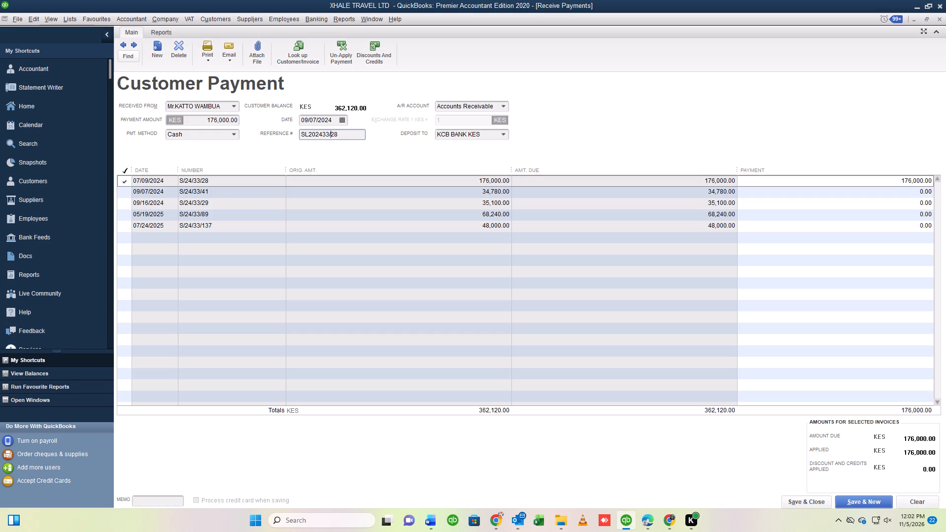
{"action": "left_click", "coordinate": [323, 134]}
{"action": "key", "text": "slash"}
{"action": "left_click", "coordinate": [307, 133]}
{"action": "key", "text": "slash"}
{"action": "left_click", "coordinate": [861, 500]}
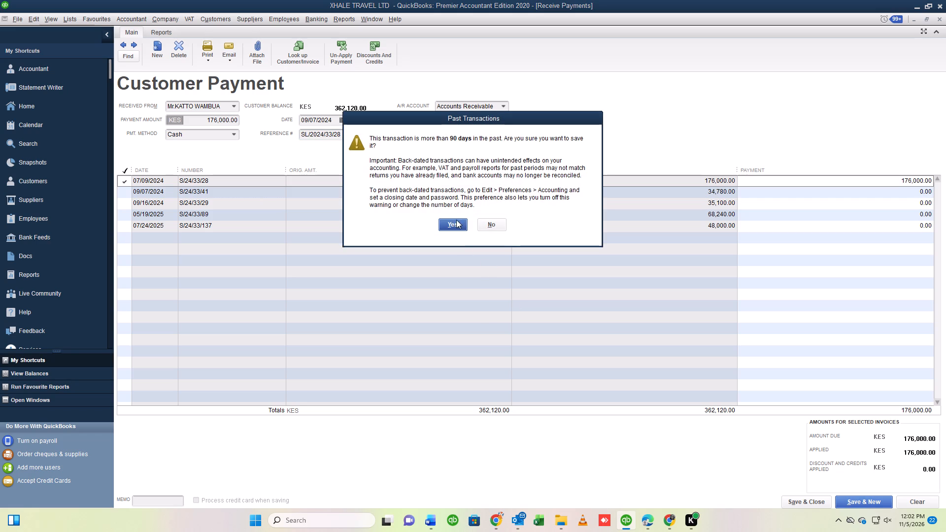
{"action": "left_click", "coordinate": [450, 224]}
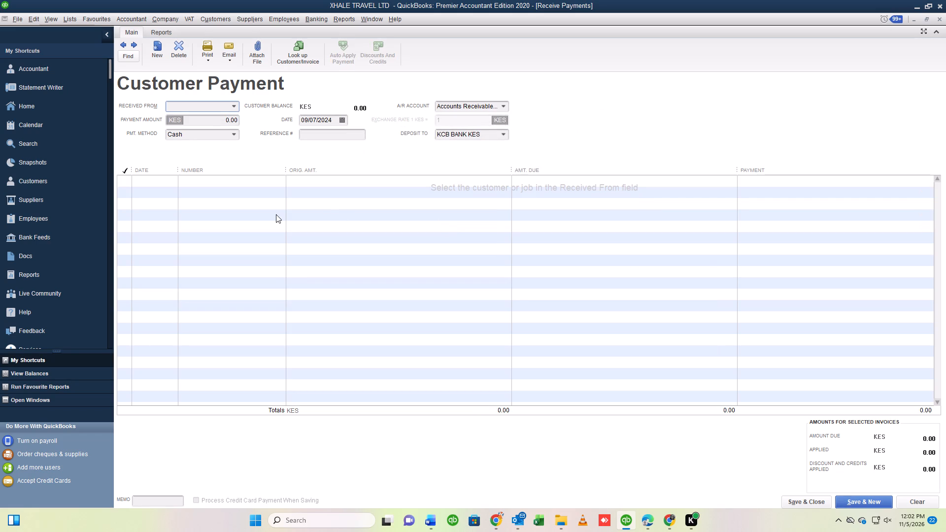
{"action": "left_click", "coordinate": [939, 22]}
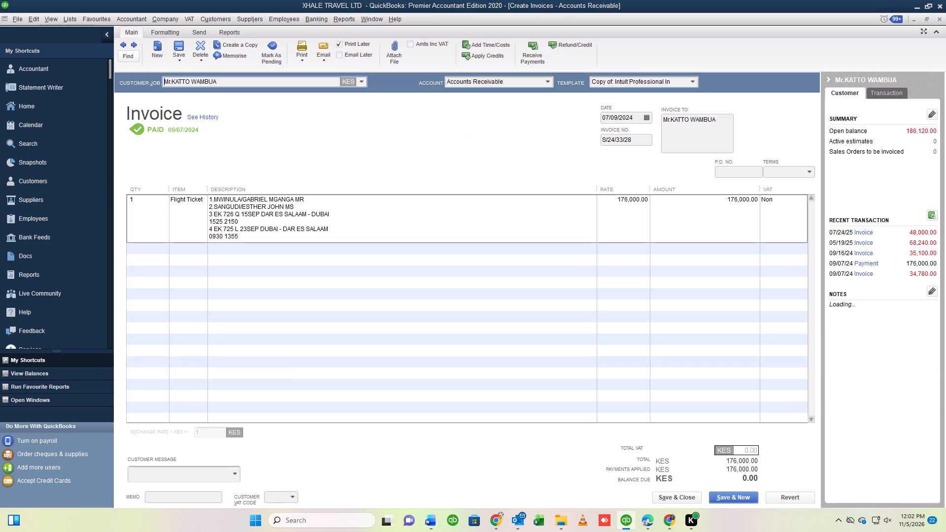
{"action": "left_click", "coordinate": [940, 19]}
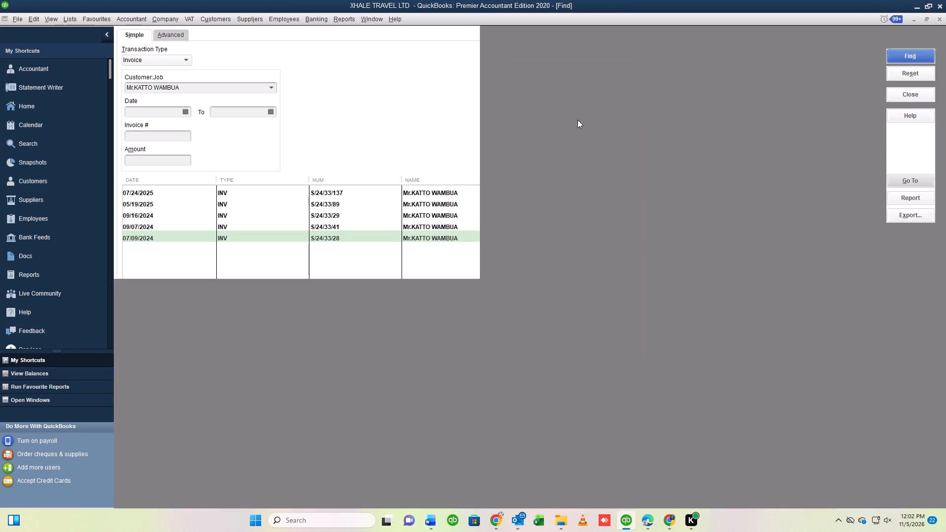
{"action": "left_click", "coordinate": [464, 232]}
{"action": "left_click", "coordinate": [466, 227]}
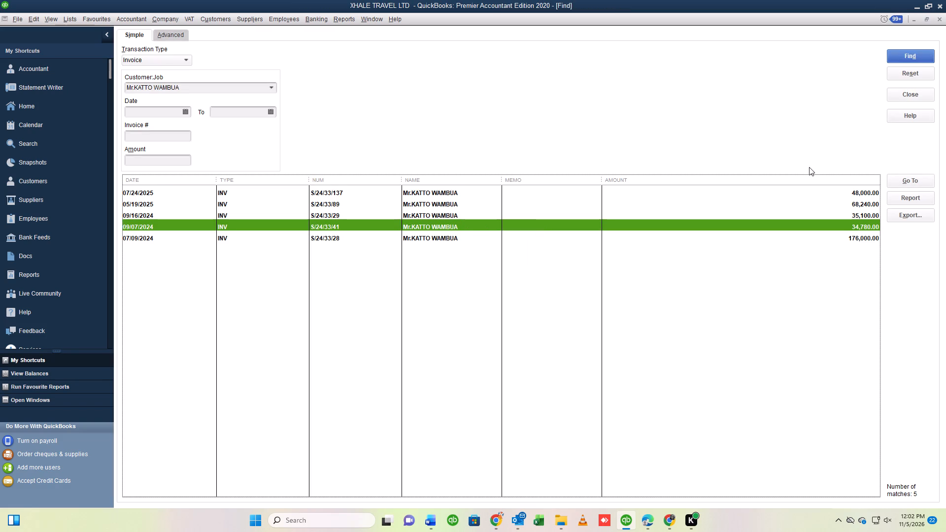
{"action": "left_click", "coordinate": [915, 181]}
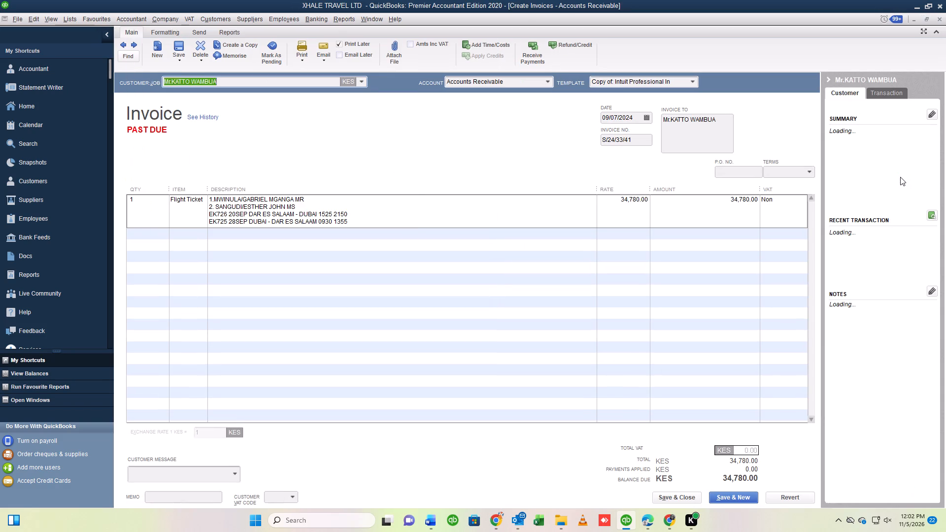
{"action": "left_click", "coordinate": [521, 228]}
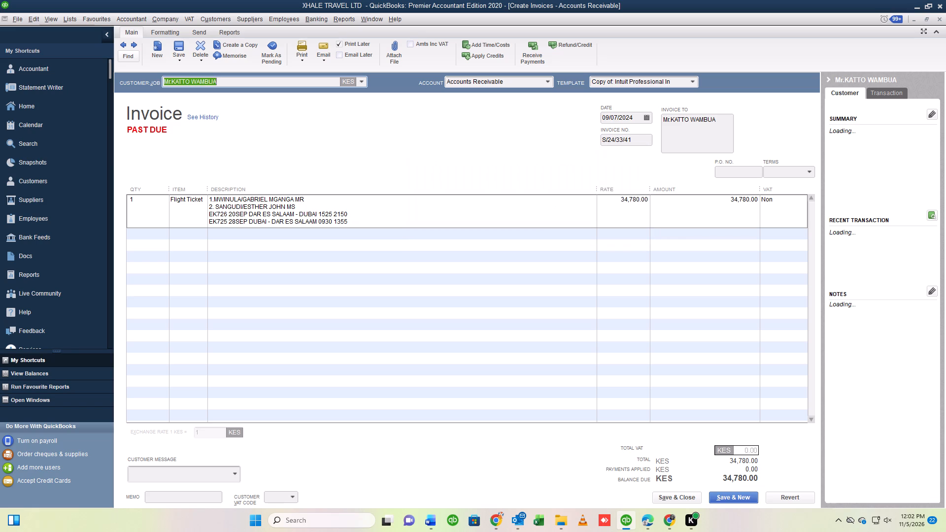
{"action": "left_click", "coordinate": [942, 20]}
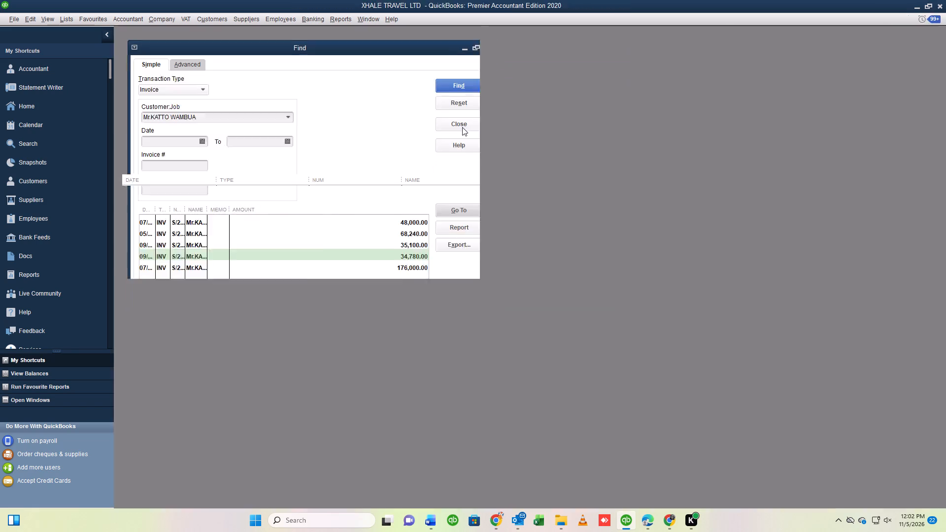
{"action": "left_click", "coordinate": [903, 93]}
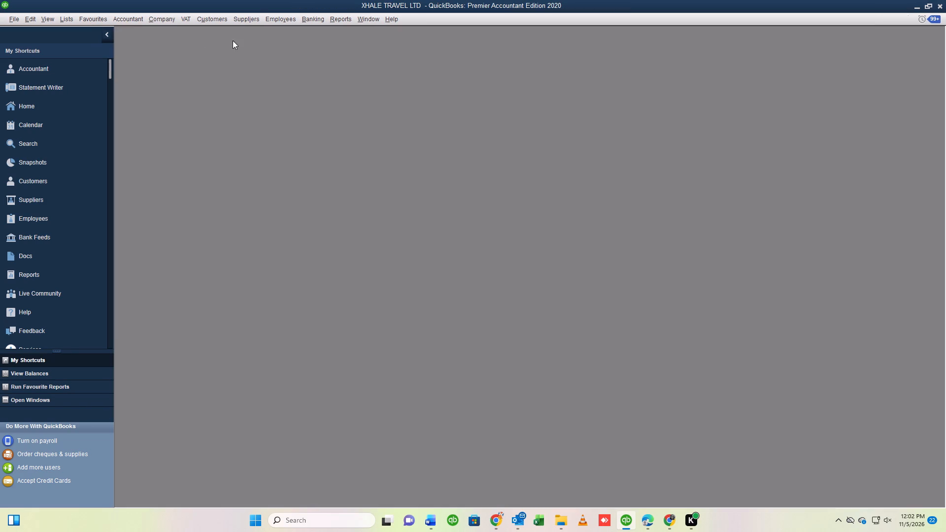
Start a new blank invoice in a maximised window and open the list of customers to choose from.
{"action": "left_click", "coordinate": [212, 20]}
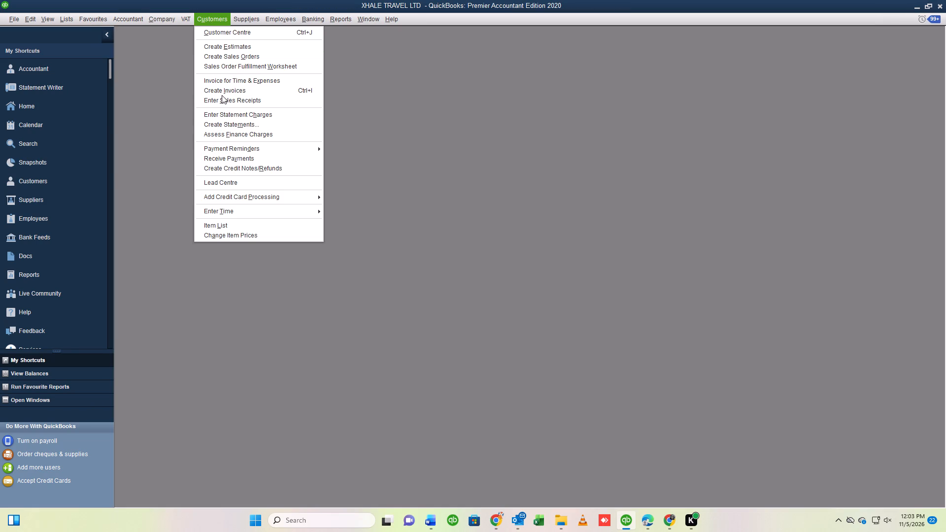
{"action": "left_click", "coordinate": [222, 92]}
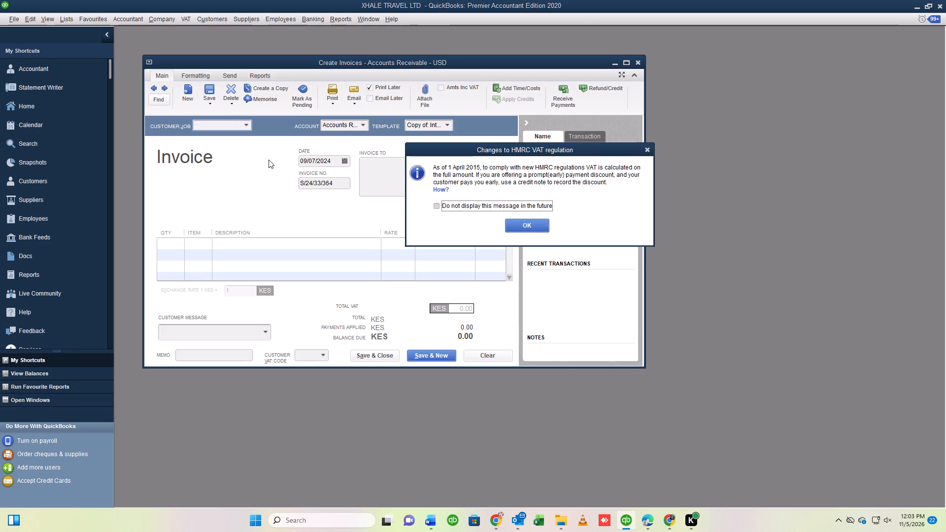
{"action": "left_click", "coordinate": [532, 226]}
{"action": "left_click", "coordinate": [628, 61]}
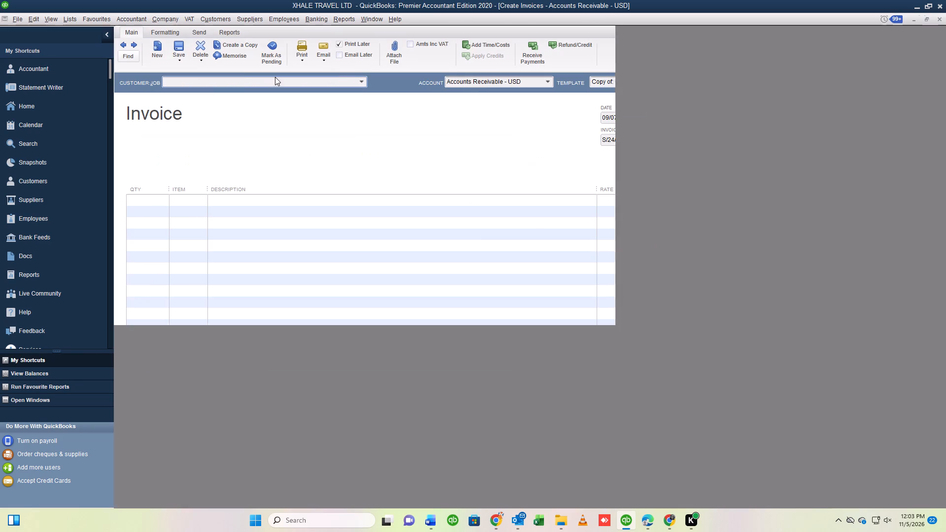
{"action": "left_click", "coordinate": [362, 82]}
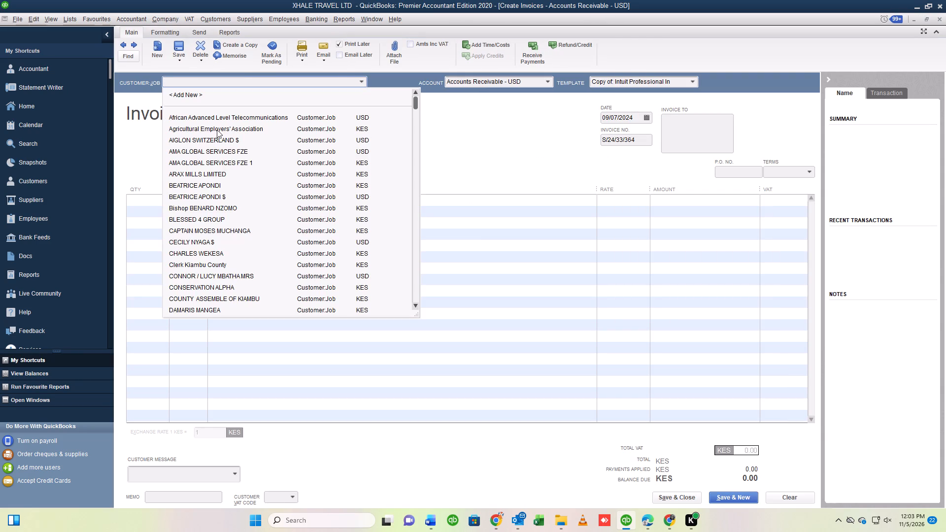
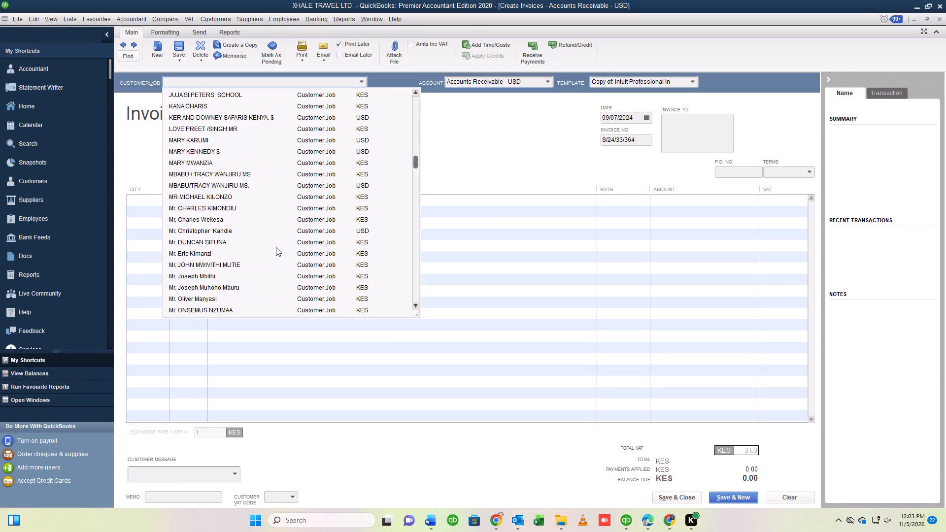
Choose ZDF GERMAN TV $ as the customer for the new invoice.
{"action": "scroll", "coordinate": [276, 247], "scroll_direction": "down", "scroll_amount": 20}
{"action": "scroll", "coordinate": [276, 247], "scroll_direction": "down", "scroll_amount": 19}
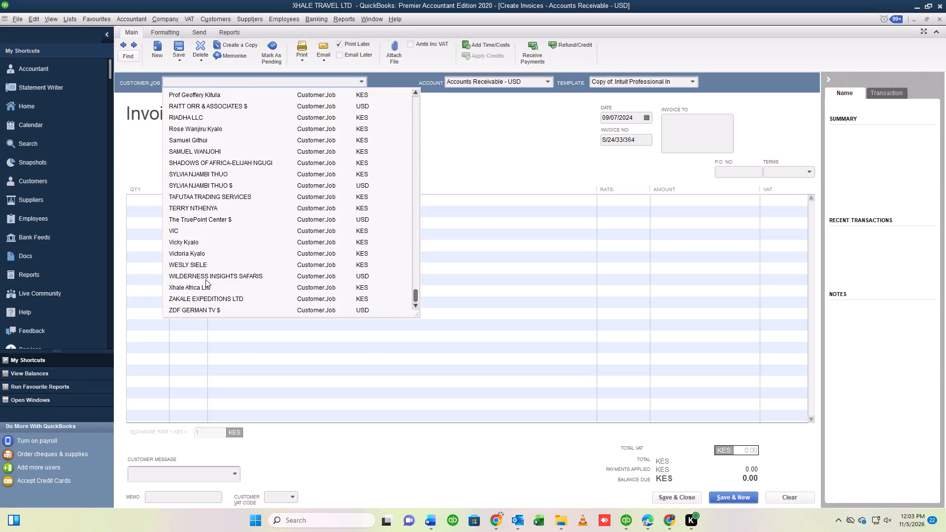
{"action": "left_click", "coordinate": [198, 311]}
Set the first invoice line's quantity to 1 and open its item choices.
{"action": "left_click", "coordinate": [149, 200]}
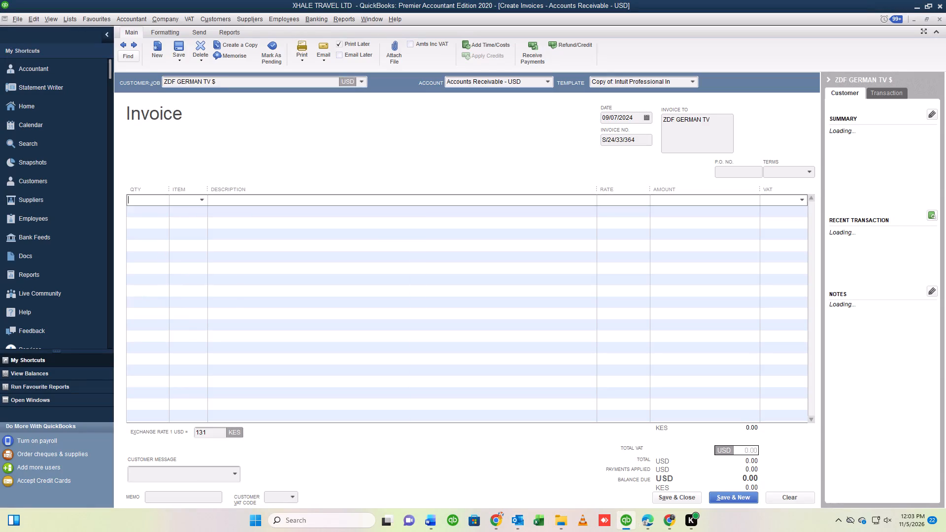
{"action": "key", "text": "1"}
{"action": "left_click", "coordinate": [198, 199]}
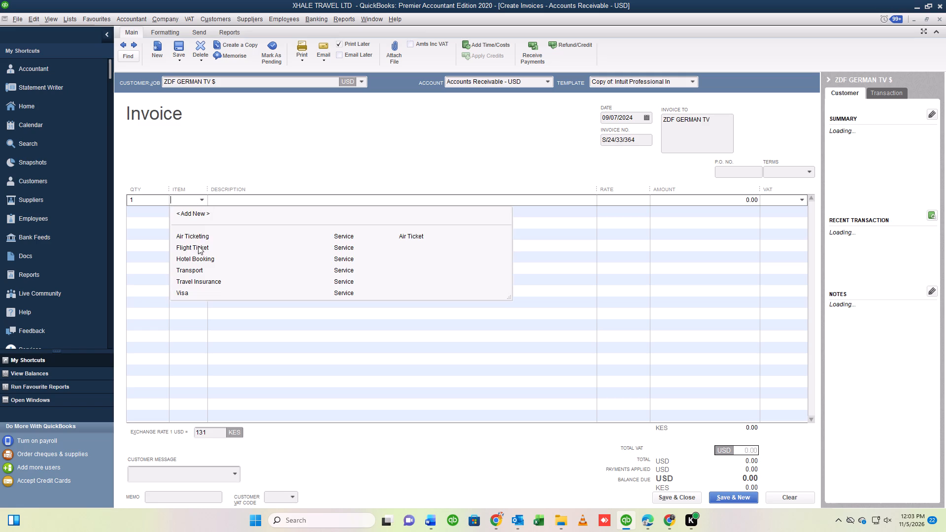
Choose Flight Ticket as the first line's item and paste the copied passenger and Nairobi–Frankfurt return flight details as its description.
{"action": "left_click", "coordinate": [198, 246]}
{"action": "right_click", "coordinate": [229, 199]}
{"action": "left_click", "coordinate": [255, 242]}
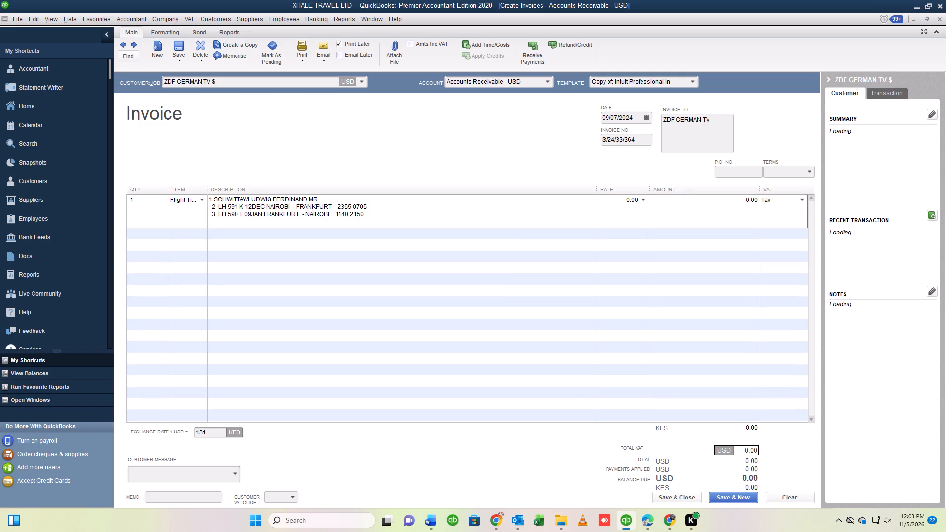
Set the flight ticket line's rate to 1,240 and its VAT code to Non.
{"action": "left_click", "coordinate": [616, 199]}
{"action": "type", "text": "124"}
{"action": "left_click", "coordinate": [704, 200]}
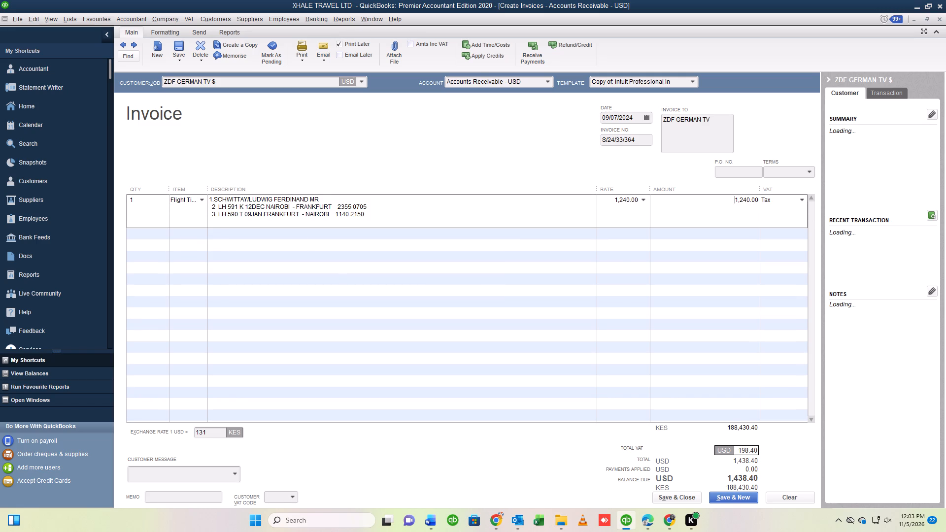
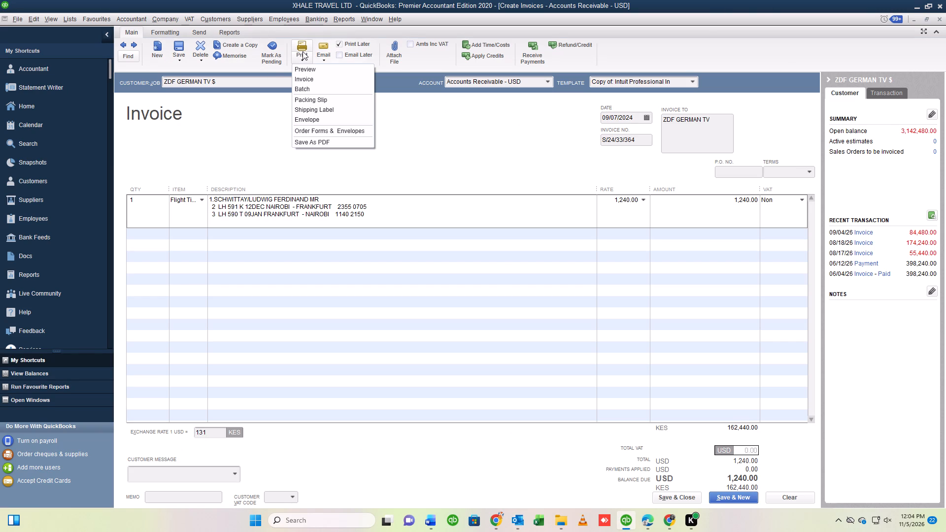
Print ZDF GERMAN TV's invoice S/24/33/364, ignoring words flagged by the spelling check in the flight description.
{"action": "left_click", "coordinate": [303, 81]}
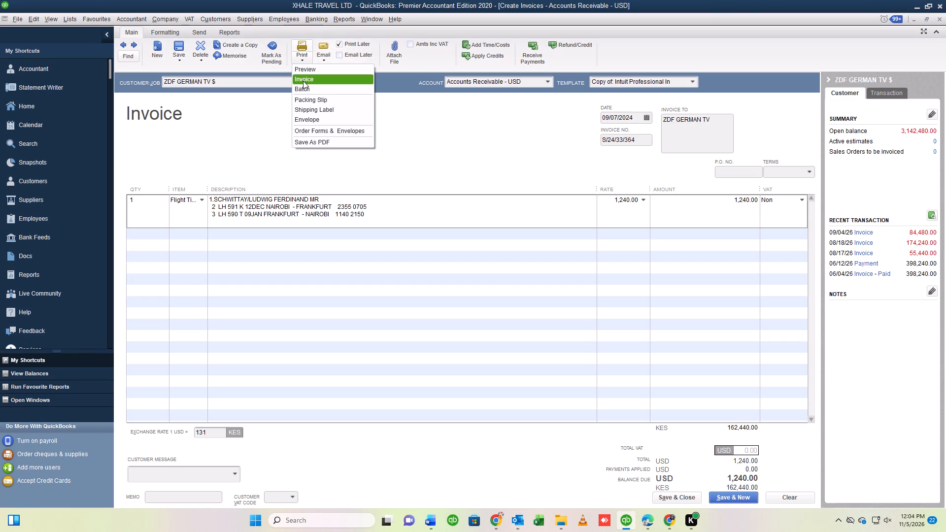
{"action": "left_click", "coordinate": [537, 277]}
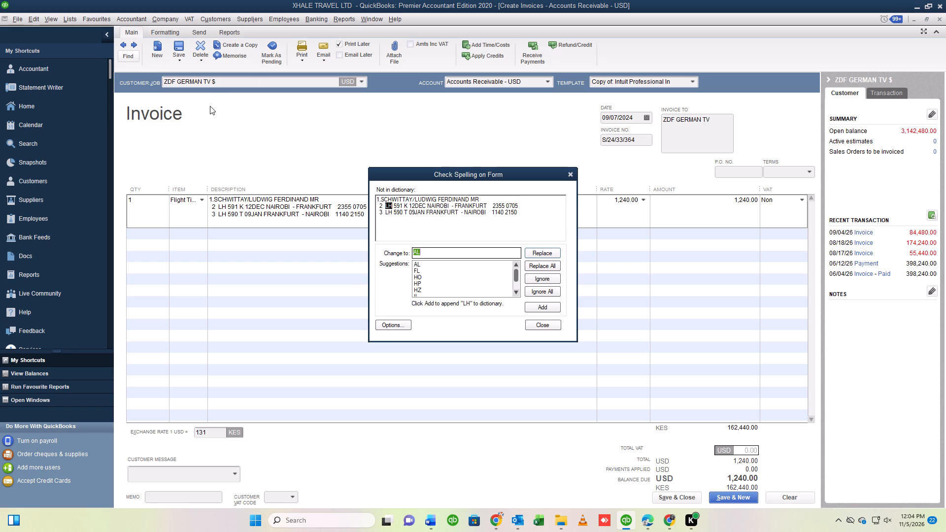
Save ZDF German TV's back-dated invoice S/24/33/364, ignoring the spelling suggestions for the flight description.
{"action": "left_click", "coordinate": [546, 279]}
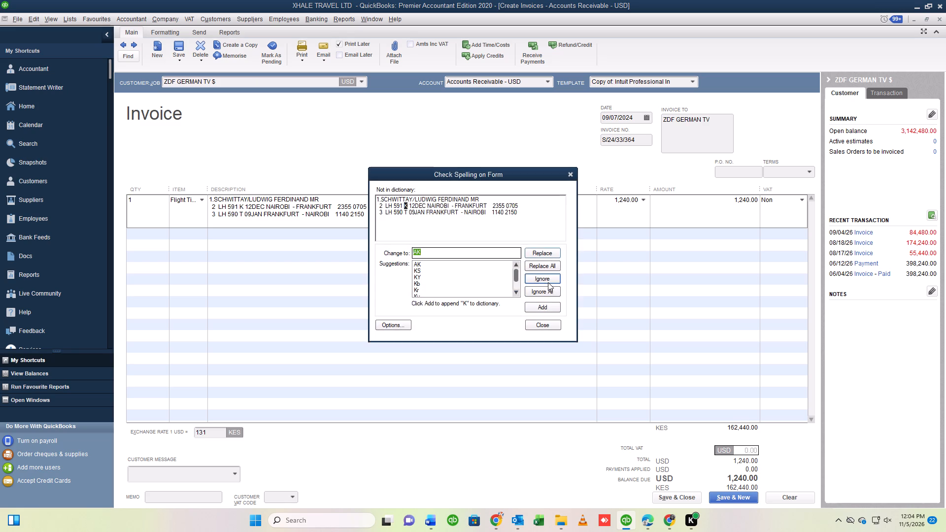
{"action": "left_click", "coordinate": [548, 282]}
{"action": "left_click", "coordinate": [548, 282]}
{"action": "left_click", "coordinate": [547, 282]}
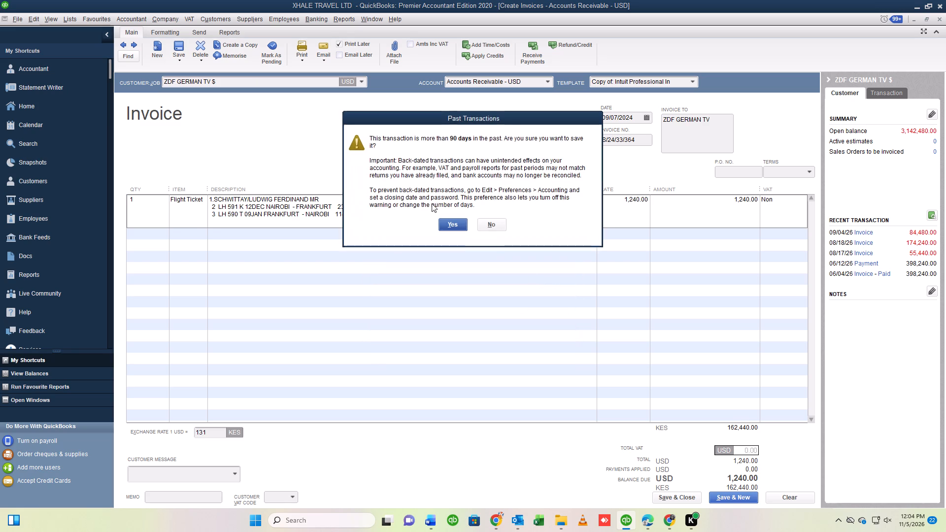
{"action": "left_click", "coordinate": [458, 227]}
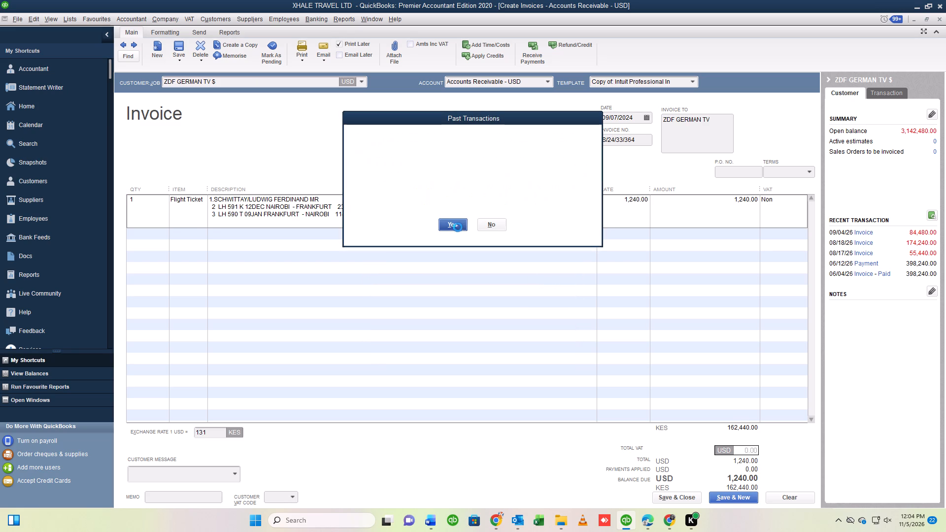
Print invoice S/24/33/364 to PDF in the INVOICES 2025 folder, naming the file ZDF GERMAY TV Invoice_SL202433364.pdf.
{"action": "left_click", "coordinate": [295, 49]}
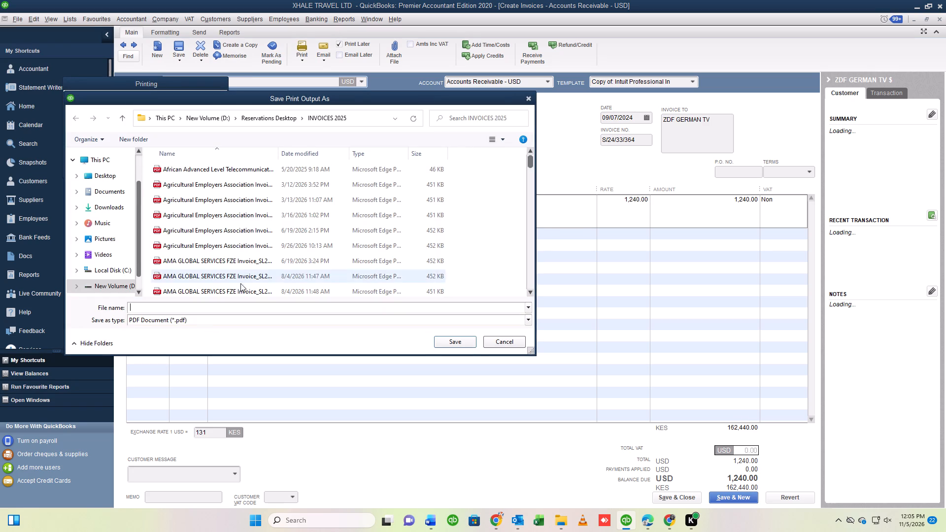
{"action": "left_click", "coordinate": [148, 308]}
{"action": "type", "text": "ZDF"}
{"action": "scroll", "coordinate": [194, 404], "scroll_direction": "down", "scroll_amount": 5}
{"action": "left_click", "coordinate": [199, 459]}
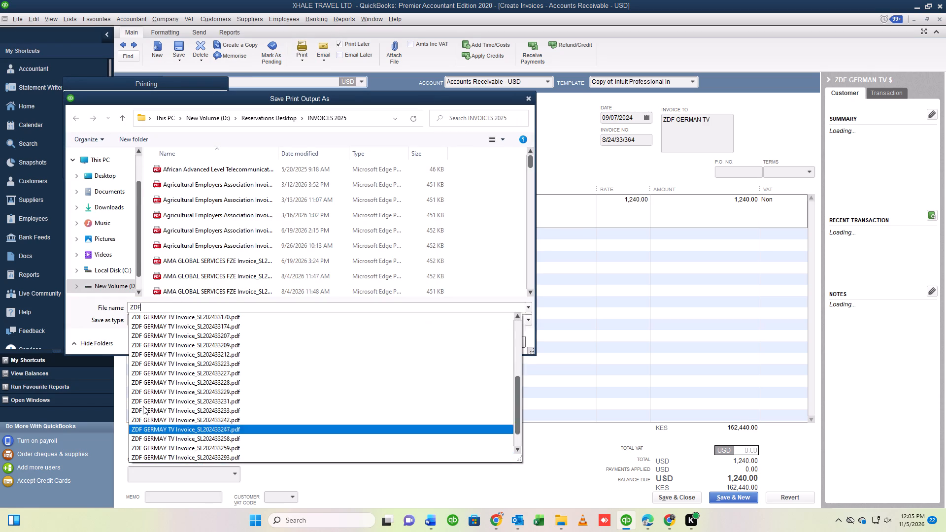
{"action": "left_click", "coordinate": [251, 303]}
{"action": "left_click", "coordinate": [225, 307]}
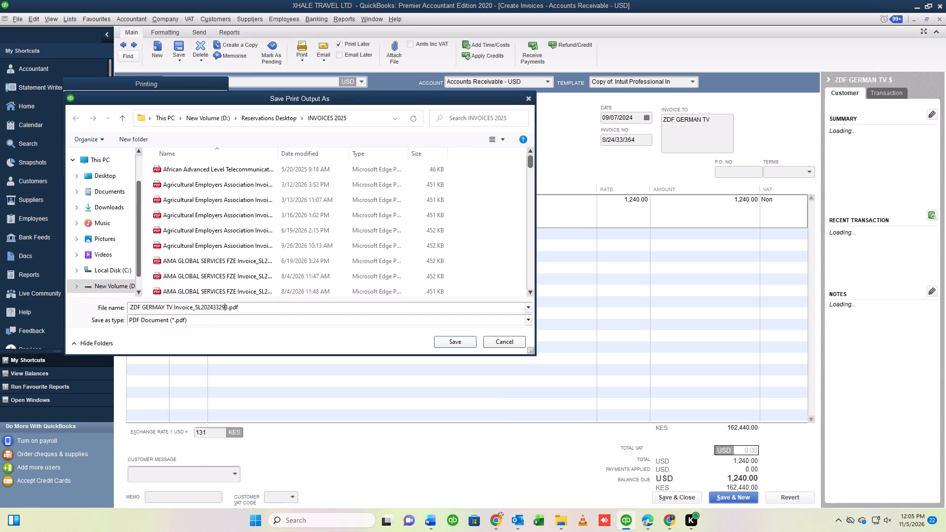
{"action": "key", "text": "BackSpace"}
{"action": "key", "text": "BackSpace"}
{"action": "key", "text": "Right"}
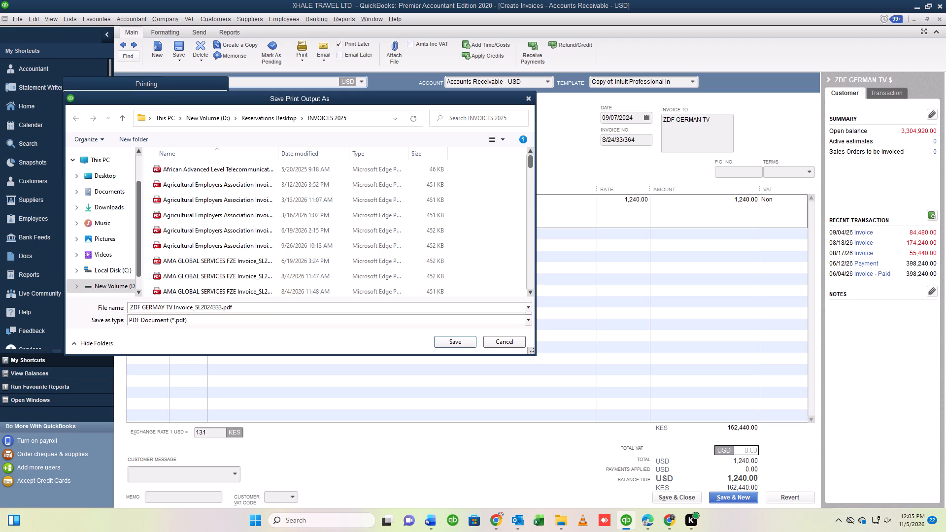
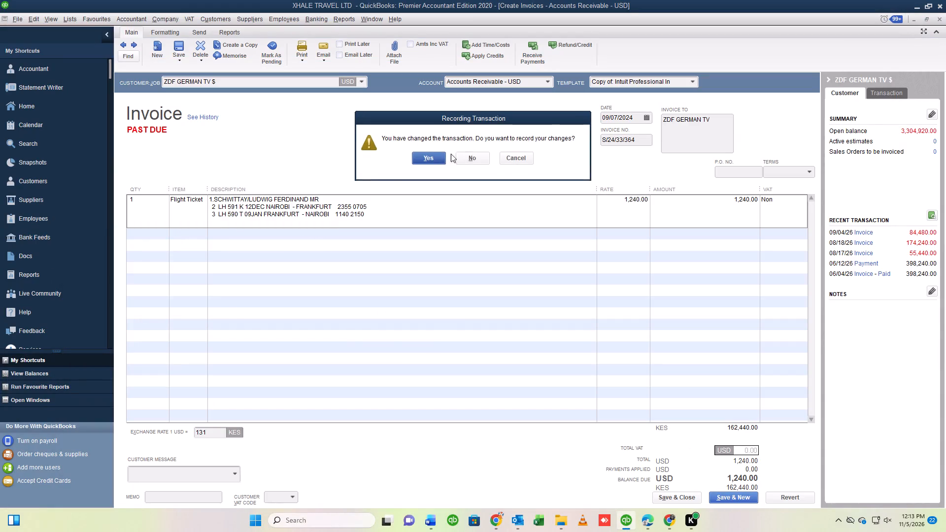
Record the changes to ZDF German TV's back-dated invoice S/24/33/364, ignoring the spelling suggestions for the passenger's name.
{"action": "left_click", "coordinate": [428, 159]}
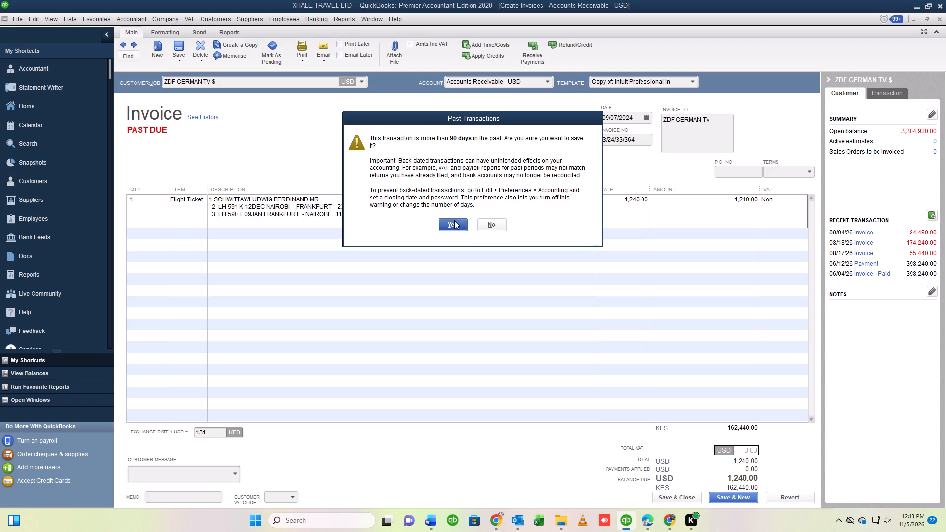
{"action": "left_click", "coordinate": [454, 220]}
{"action": "triple_click", "coordinate": [538, 276]}
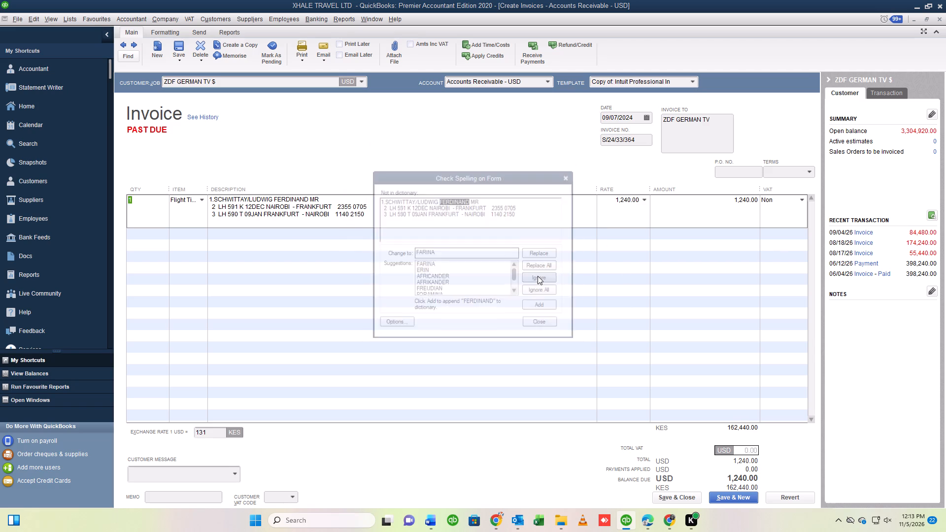
Ignore the remaining spelling suggestions in the flight description to finish saving ZDF German TV's invoice S/24/33/364, and close the invoice form.
{"action": "left_click", "coordinate": [538, 276]}
{"action": "left_click", "coordinate": [545, 278]}
{"action": "double_click", "coordinate": [545, 278]}
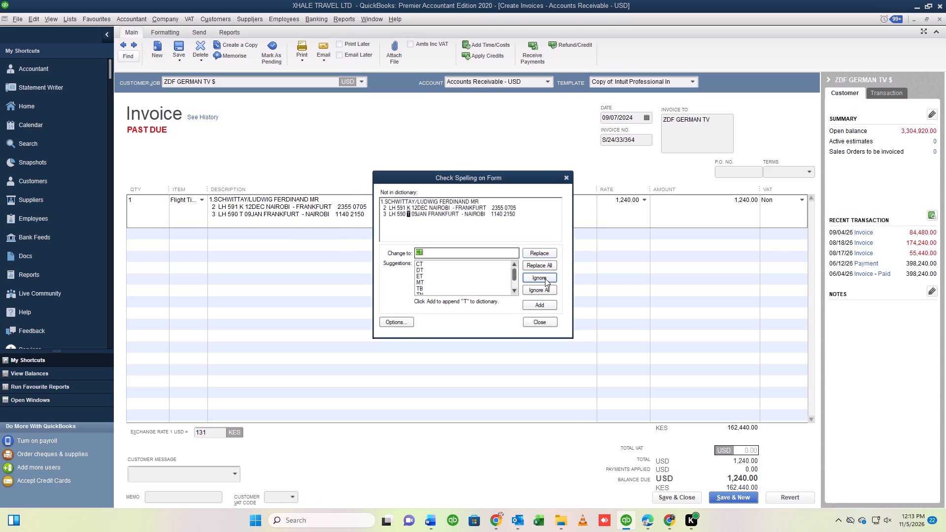
{"action": "double_click", "coordinate": [545, 278]}
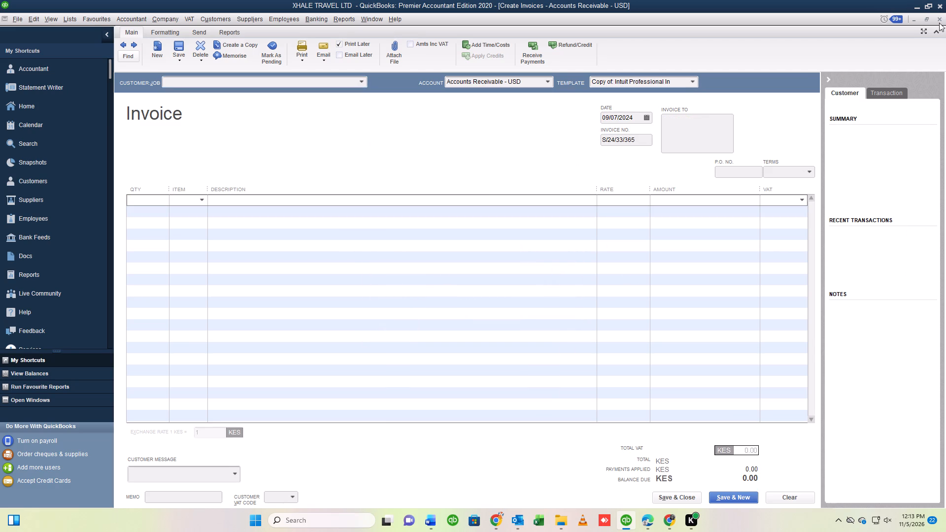
{"action": "left_click", "coordinate": [940, 17]}
Open a new Create Invoices form and maximise it to fill the workspace.
{"action": "left_click", "coordinate": [206, 21]}
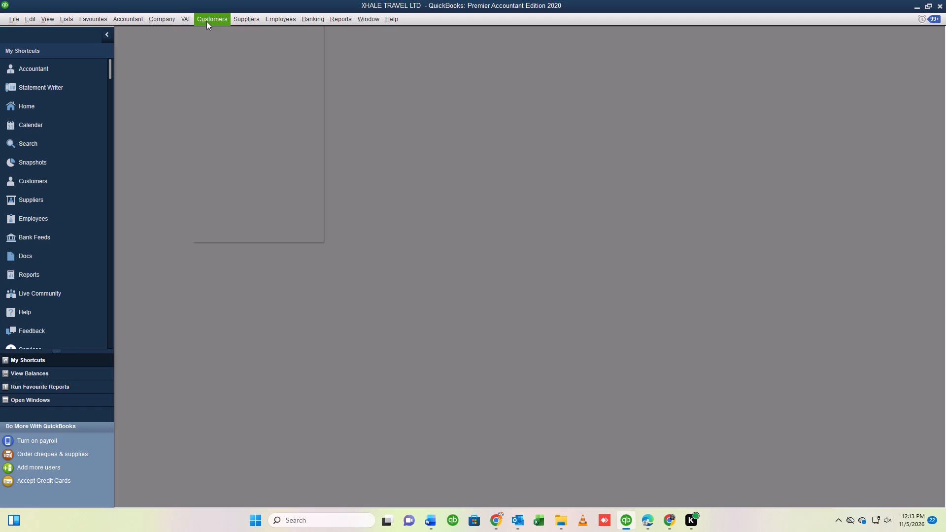
{"action": "left_click", "coordinate": [221, 91]}
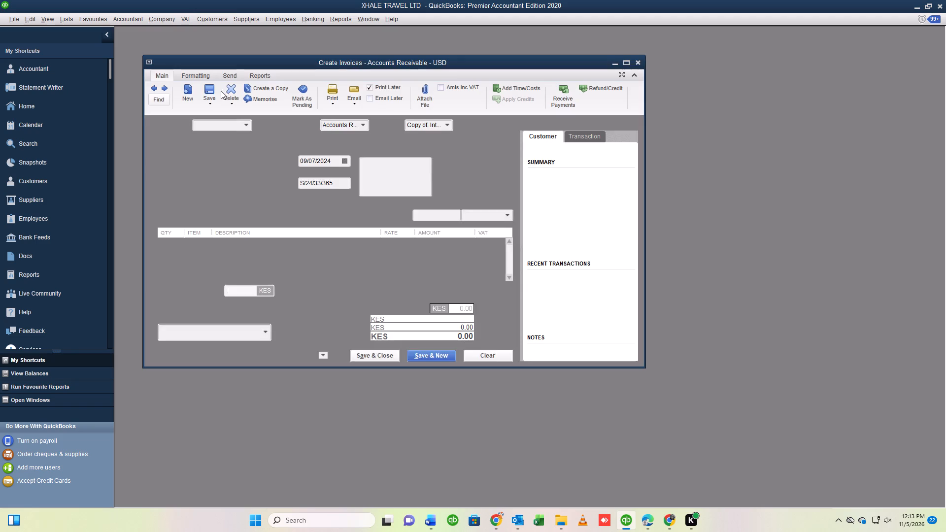
{"action": "left_click", "coordinate": [520, 225]}
{"action": "left_click", "coordinate": [626, 61]}
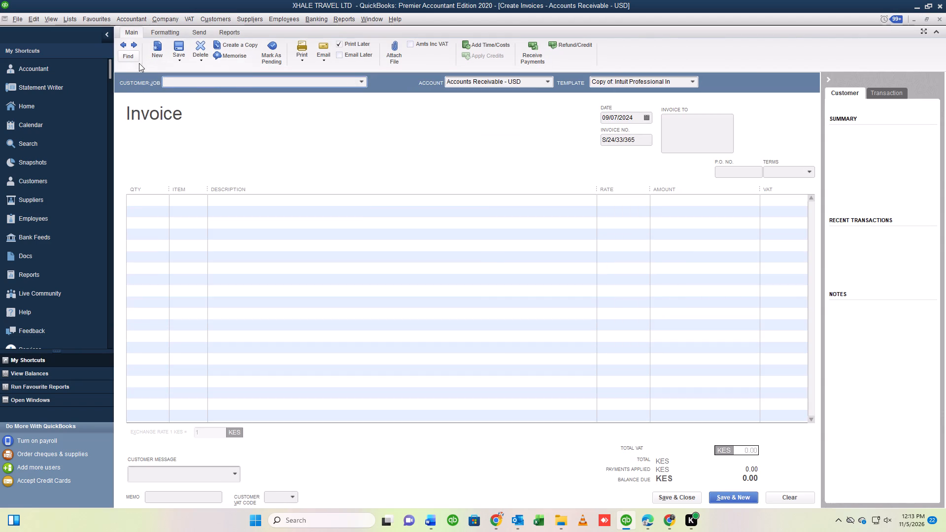
Start a search for existing invoices and look through the customer choices for the customer to search by.
{"action": "left_click", "coordinate": [130, 54]}
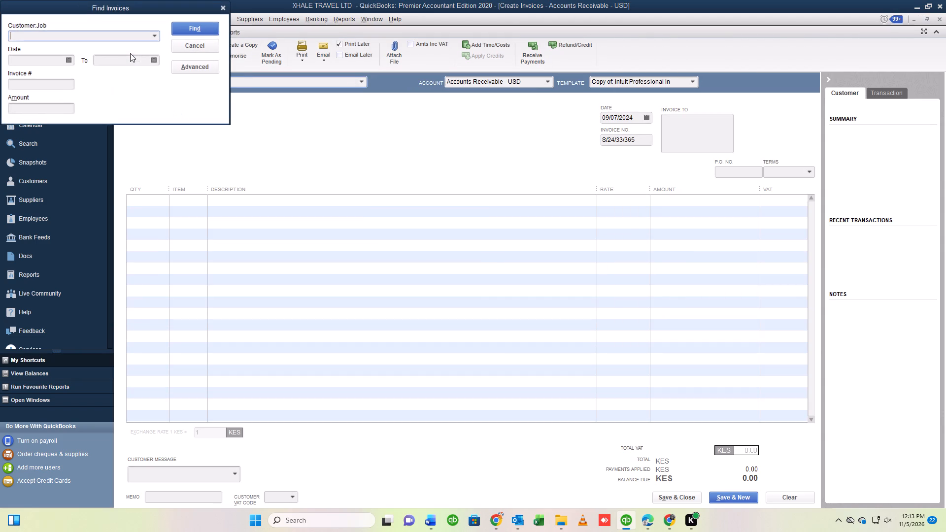
{"action": "left_click", "coordinate": [154, 37]}
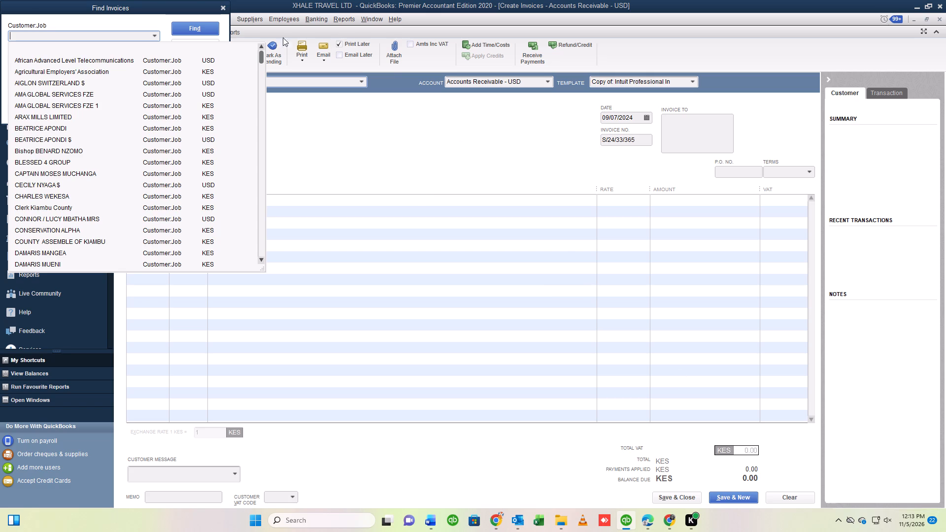
{"action": "scroll", "coordinate": [69, 169], "scroll_direction": "down", "scroll_amount": 7}
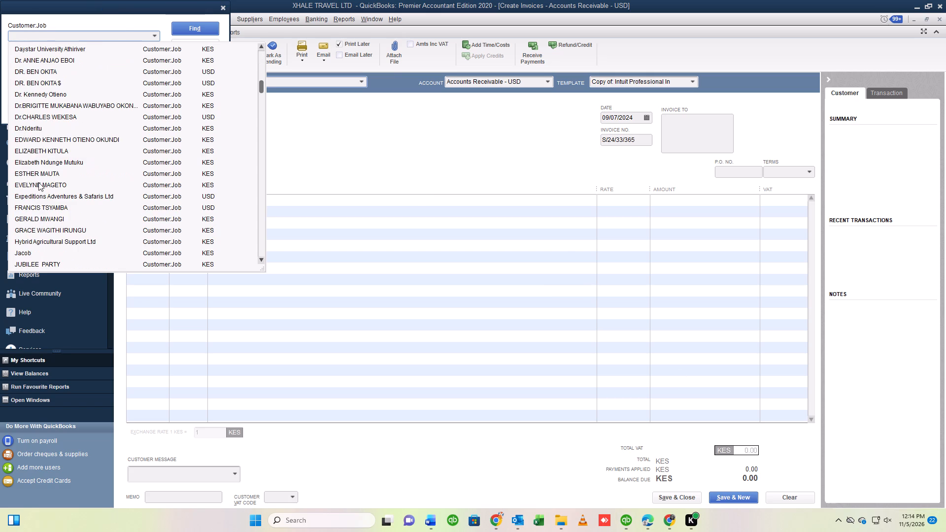
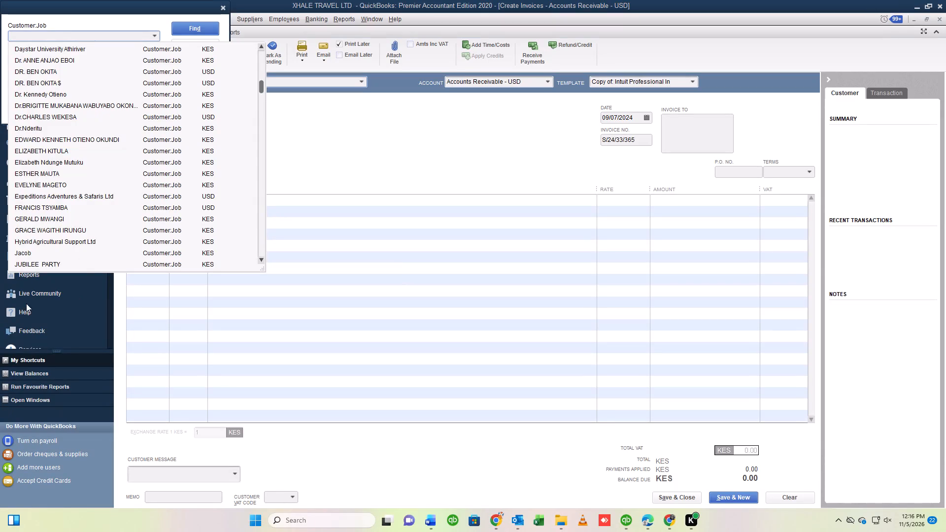
{"action": "scroll", "coordinate": [39, 228], "scroll_direction": "down", "scroll_amount": 6}
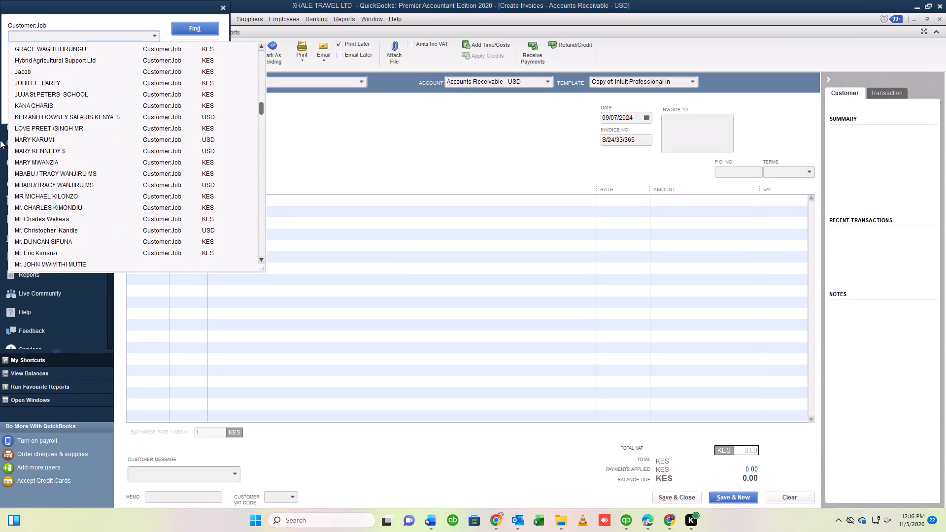
{"action": "scroll", "coordinate": [54, 160], "scroll_direction": "down", "scroll_amount": 9}
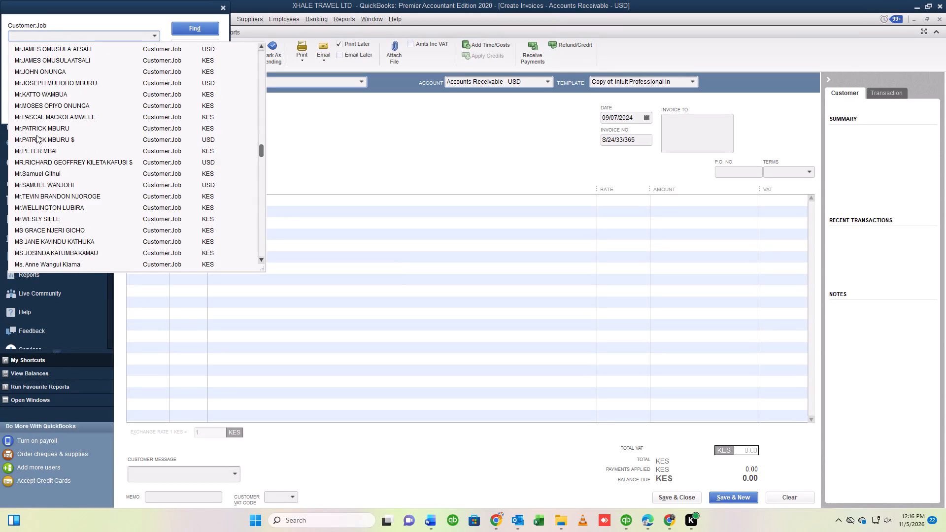
{"action": "left_click", "coordinate": [36, 94]}
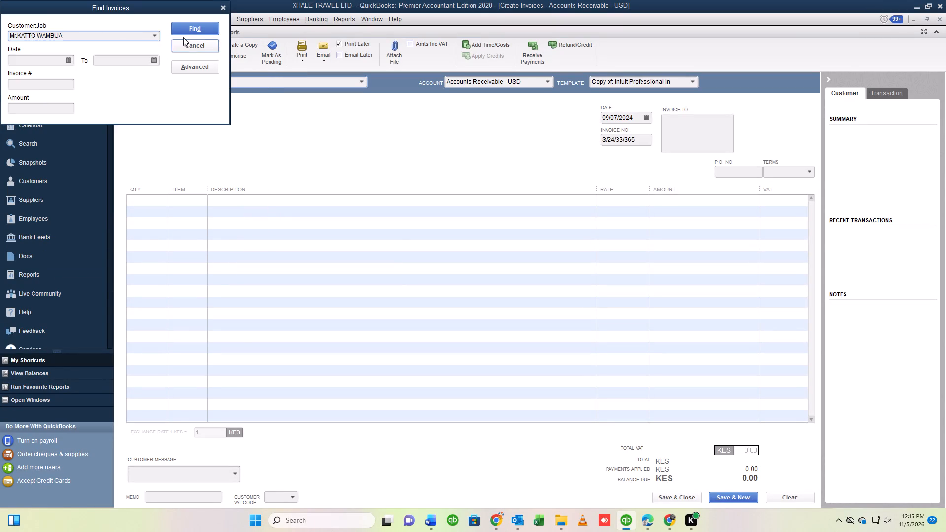
{"action": "left_click", "coordinate": [201, 27]}
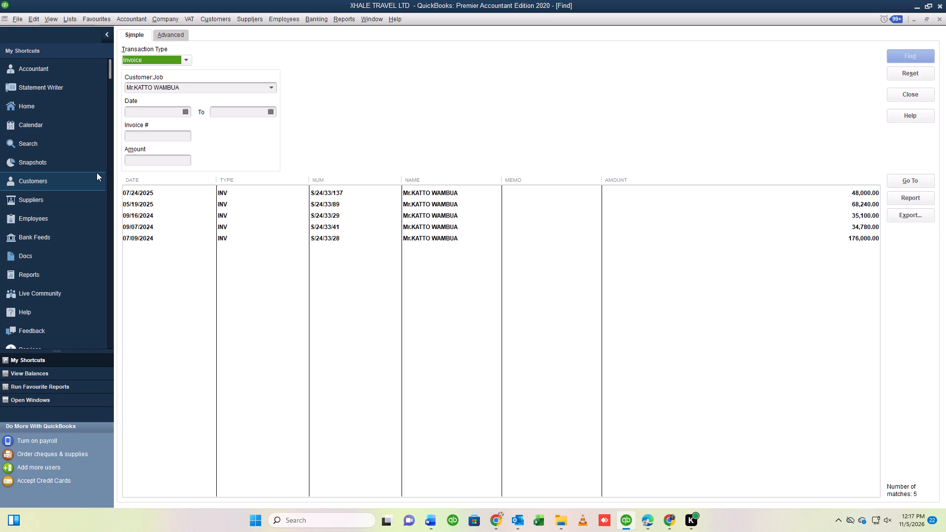
{"action": "left_click", "coordinate": [857, 240]}
{"action": "left_click", "coordinate": [917, 172]}
{"action": "left_click", "coordinate": [912, 181]}
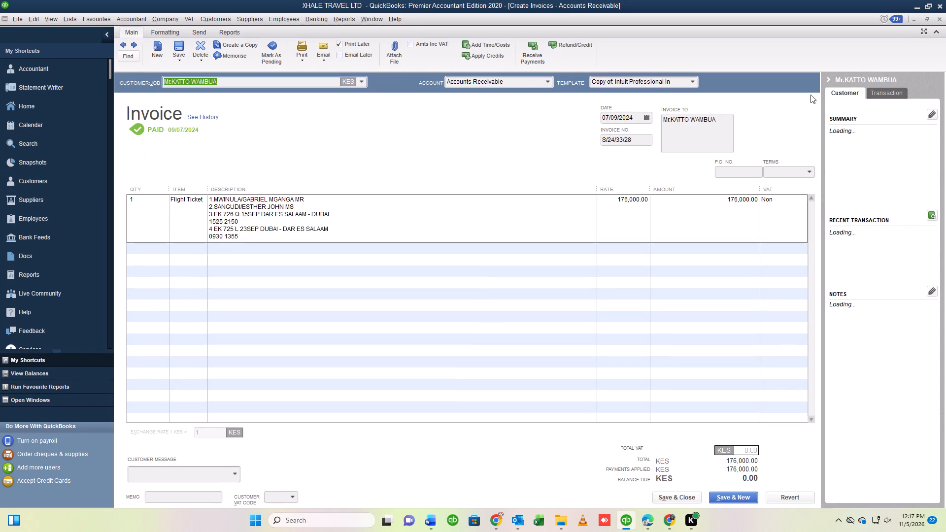
{"action": "left_click", "coordinate": [942, 19]}
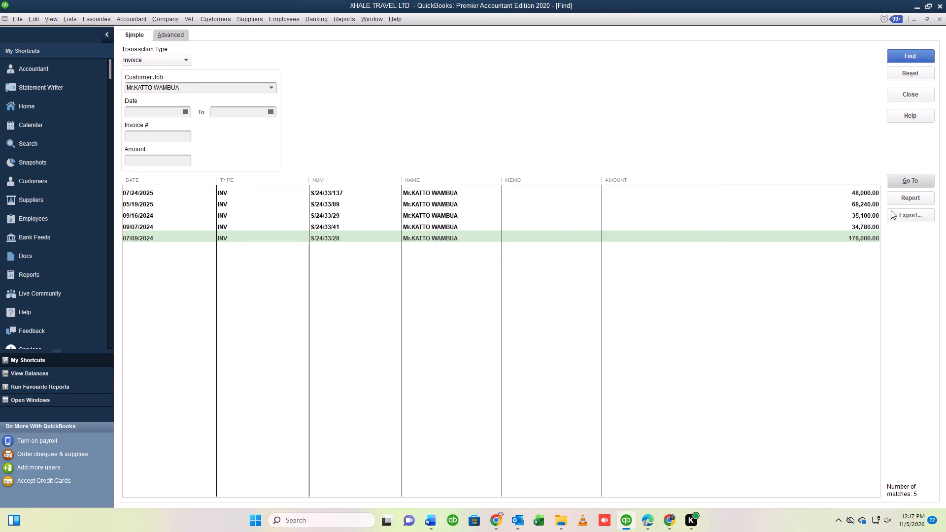
{"action": "left_click", "coordinate": [861, 225]}
{"action": "left_click", "coordinate": [913, 180]}
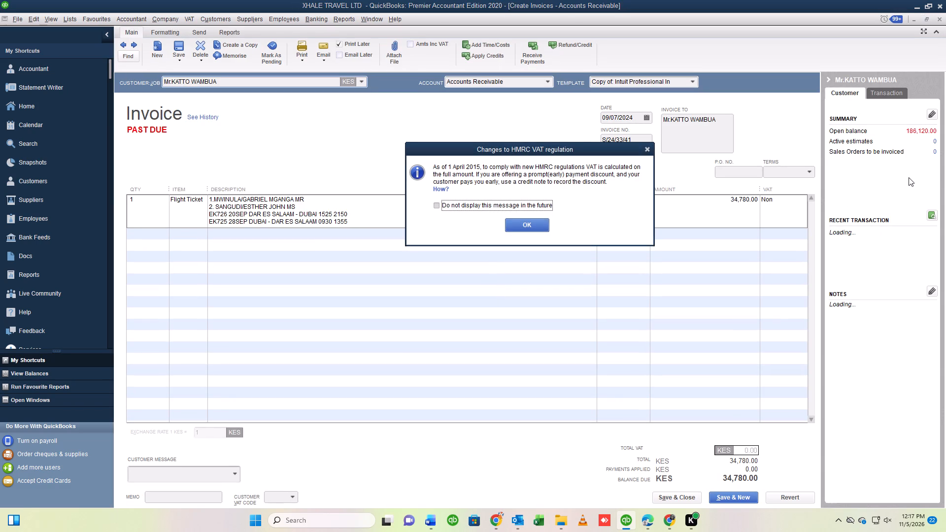
{"action": "left_click", "coordinate": [537, 227]}
Switch to the online Sales List in Chrome, locate sale SL/2024/33/41, and view its payments.
{"action": "left_click", "coordinate": [492, 520]}
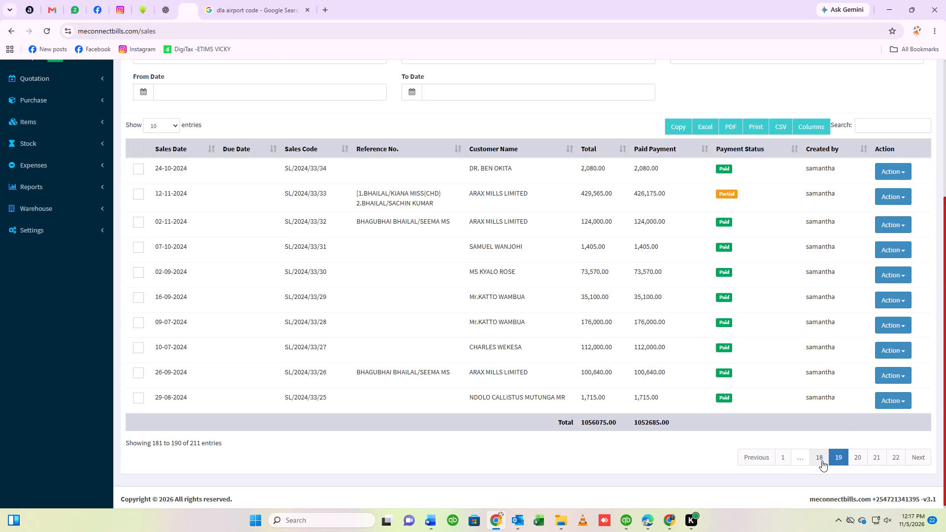
{"action": "left_click", "coordinate": [862, 463]}
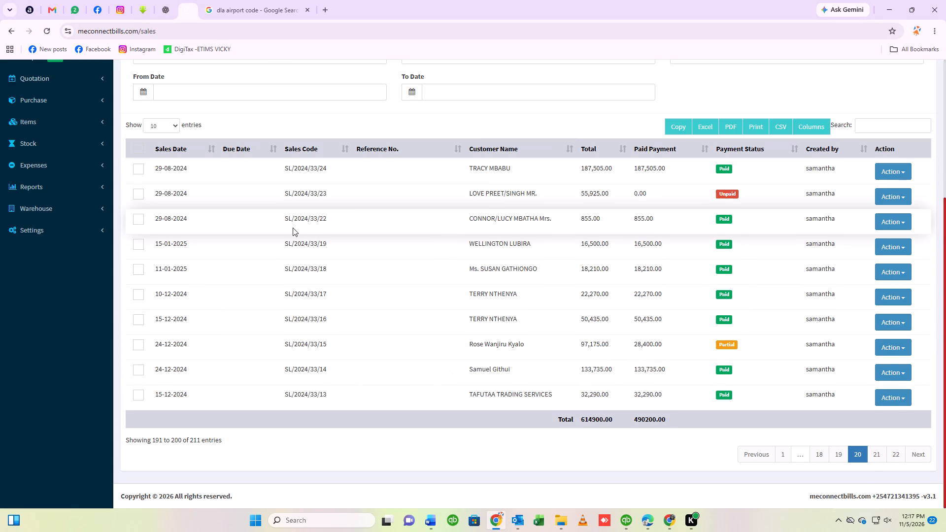
{"action": "left_click", "coordinate": [838, 458]}
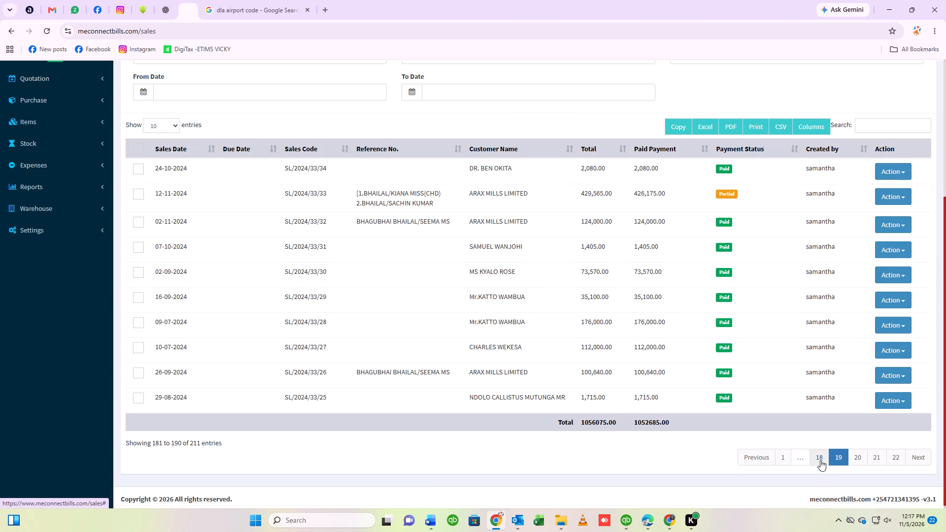
{"action": "left_click", "coordinate": [820, 460]}
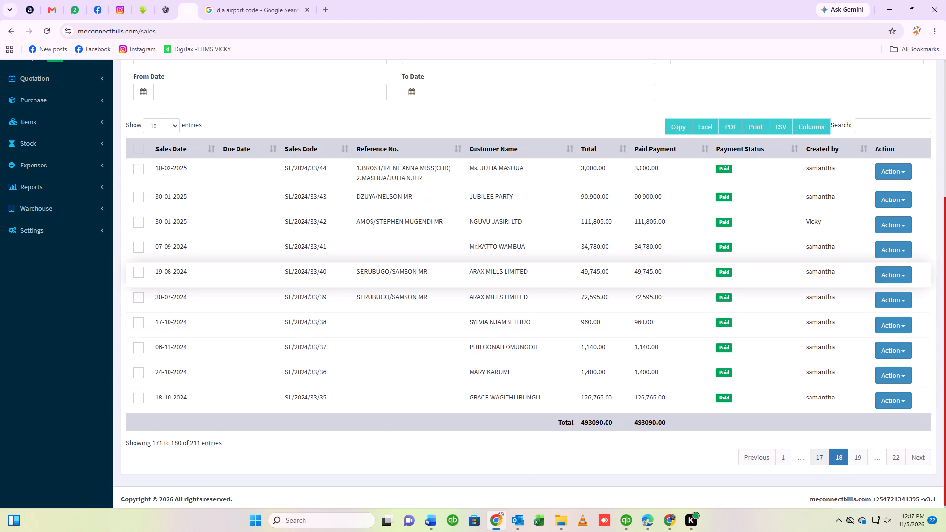
{"action": "left_click", "coordinate": [904, 250]}
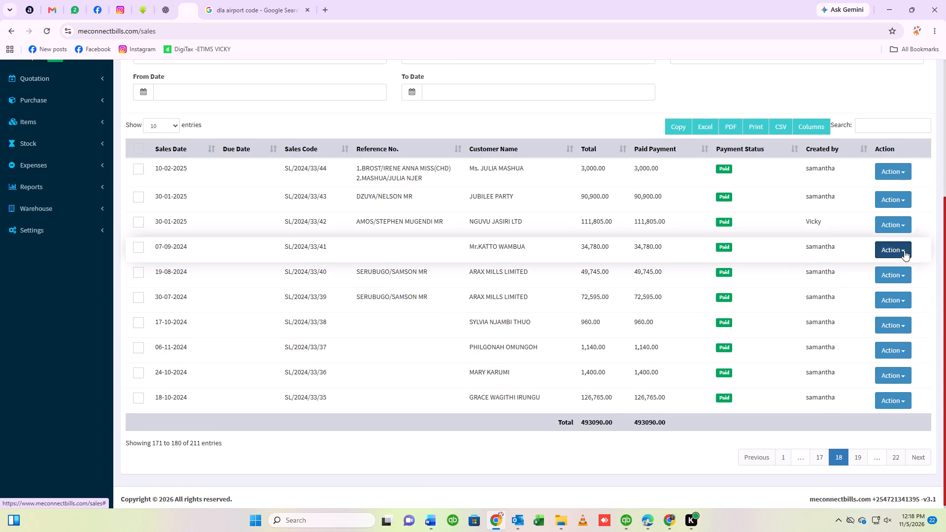
{"action": "left_click", "coordinate": [857, 297]}
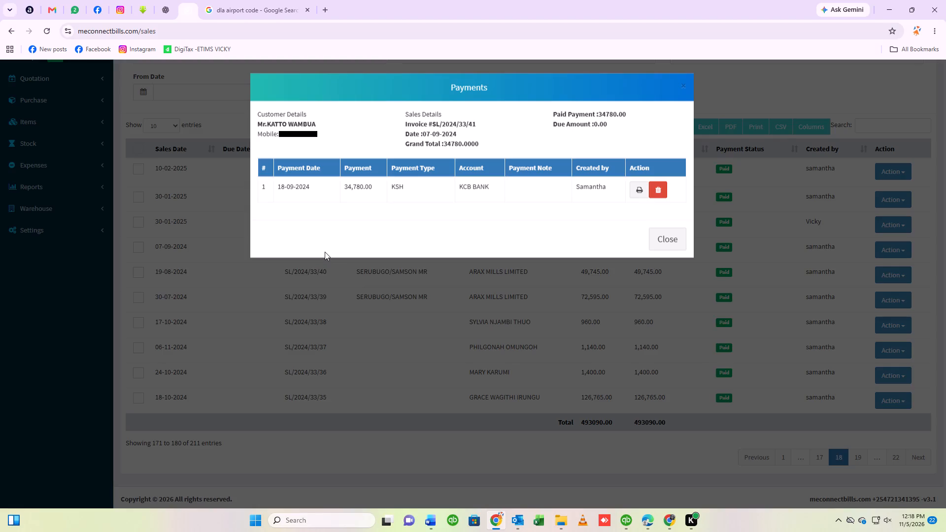
In QuickBooks, record the KES 34,780 payment on invoice S/24/33/41, dated 09/18/2024 with reference SL/2024/33/41, save it, and close the payment and invoice forms.
{"action": "left_click", "coordinate": [630, 522]}
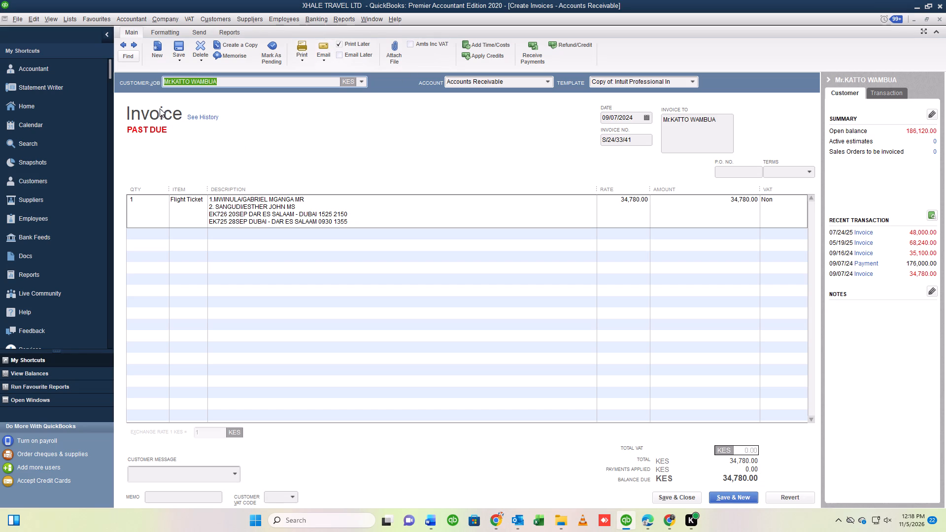
{"action": "left_click", "coordinate": [225, 18]}
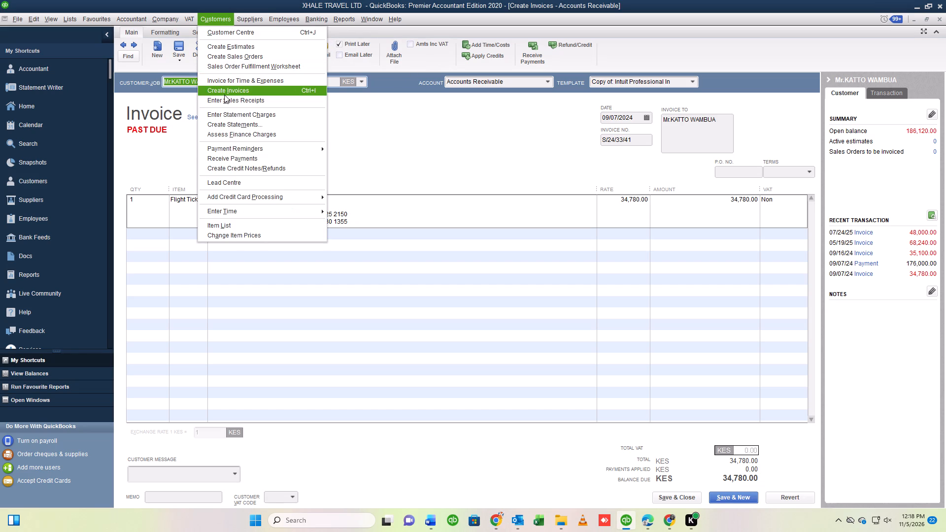
{"action": "left_click", "coordinate": [232, 156]}
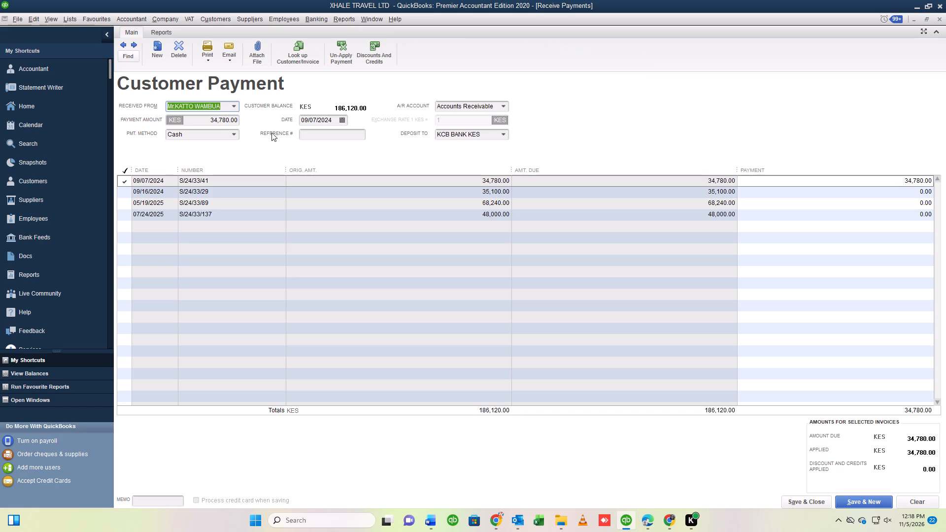
{"action": "left_click", "coordinate": [342, 121]}
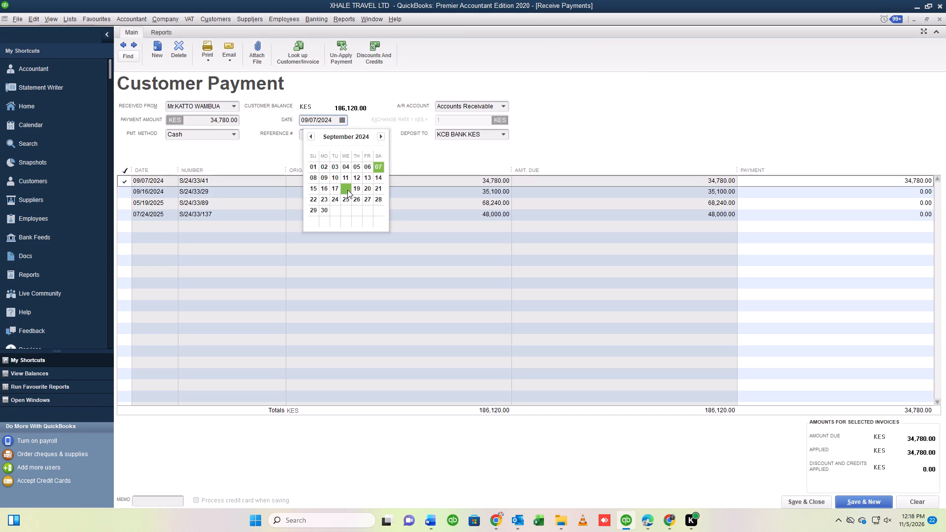
{"action": "left_click", "coordinate": [345, 187]}
{"action": "left_click", "coordinate": [314, 134]}
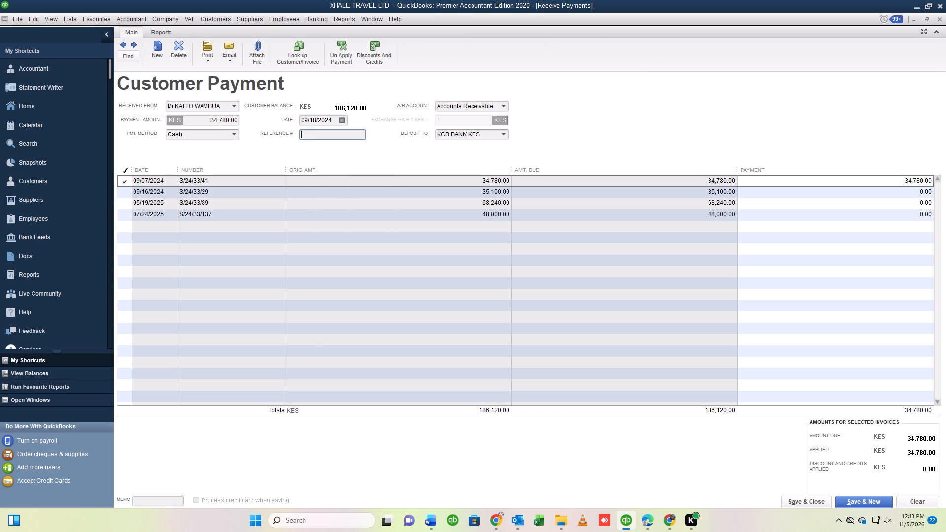
{"action": "key", "text": "s"}
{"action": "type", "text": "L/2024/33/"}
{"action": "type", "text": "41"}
{"action": "left_click", "coordinate": [860, 500]}
{"action": "left_click", "coordinate": [455, 227]}
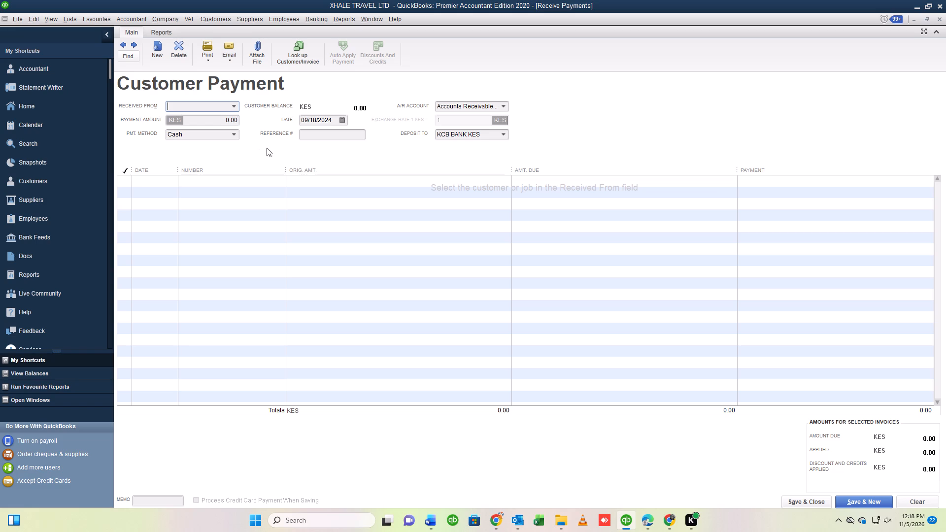
{"action": "left_click", "coordinate": [941, 19]}
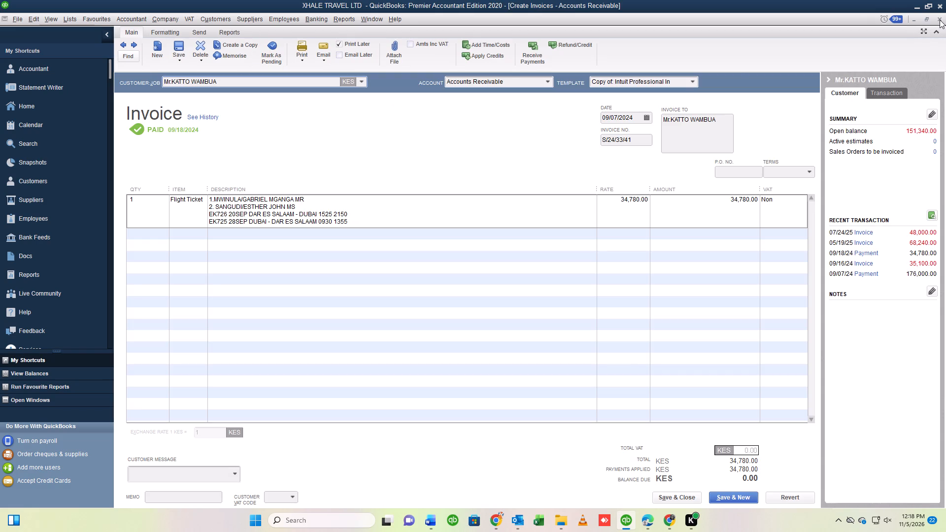
{"action": "left_click", "coordinate": [940, 20]}
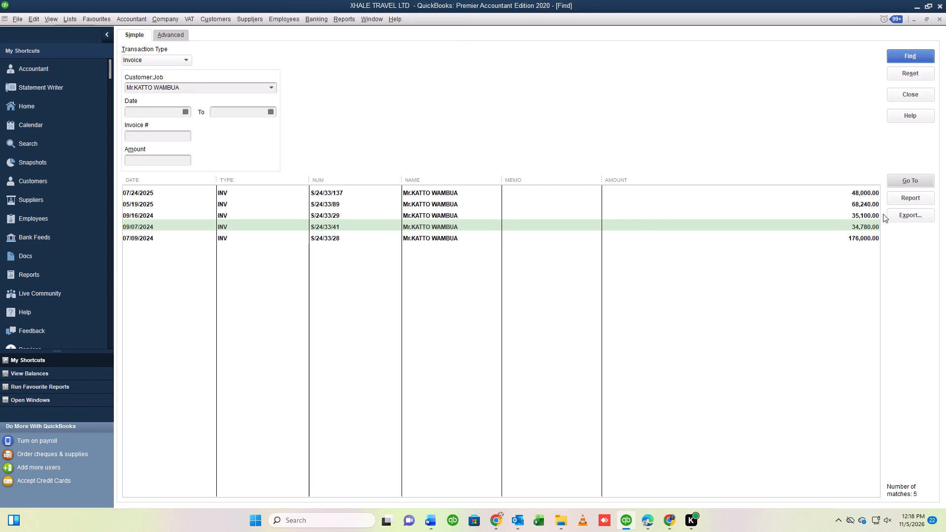
{"action": "left_click", "coordinate": [874, 214]}
{"action": "left_click", "coordinate": [914, 183]}
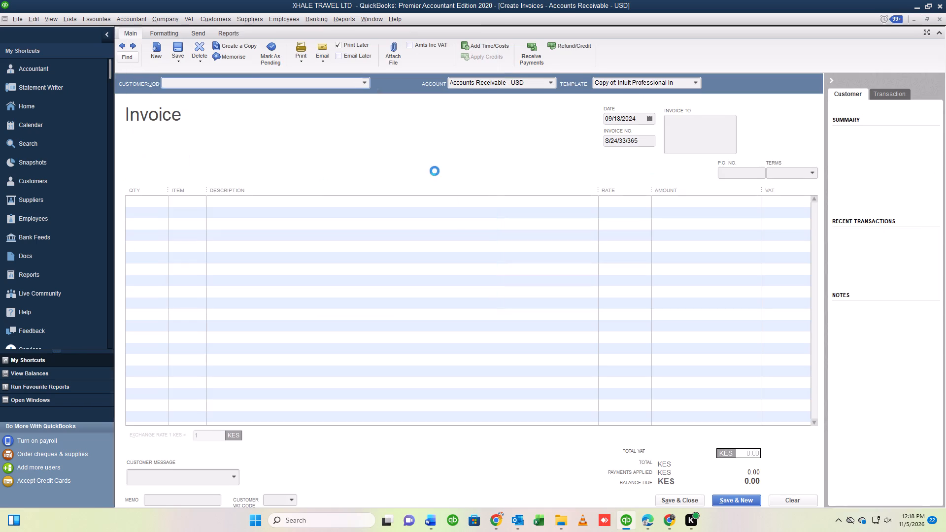
{"action": "left_click", "coordinate": [519, 224]}
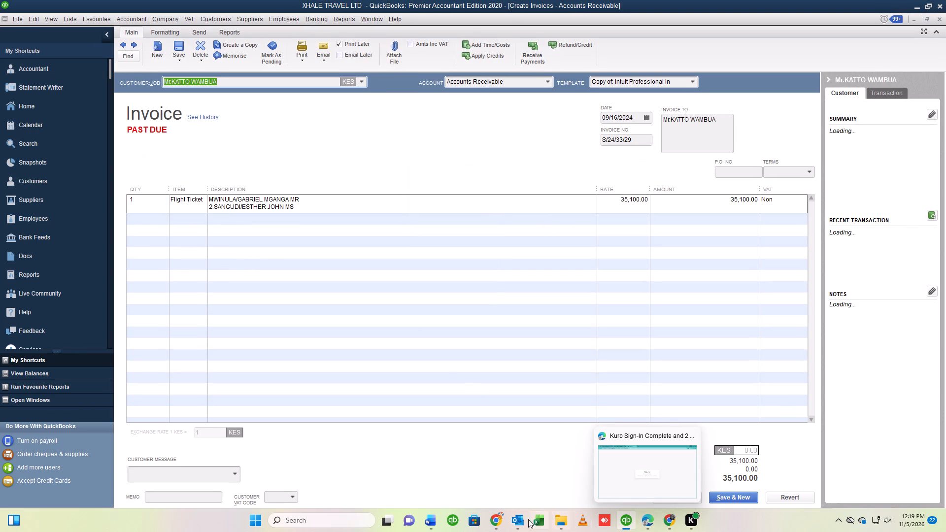
Return to the online Sales List in Chrome, close the open payments window, and view the payments of sale SL/2024/33/29.
{"action": "left_click", "coordinate": [493, 520]}
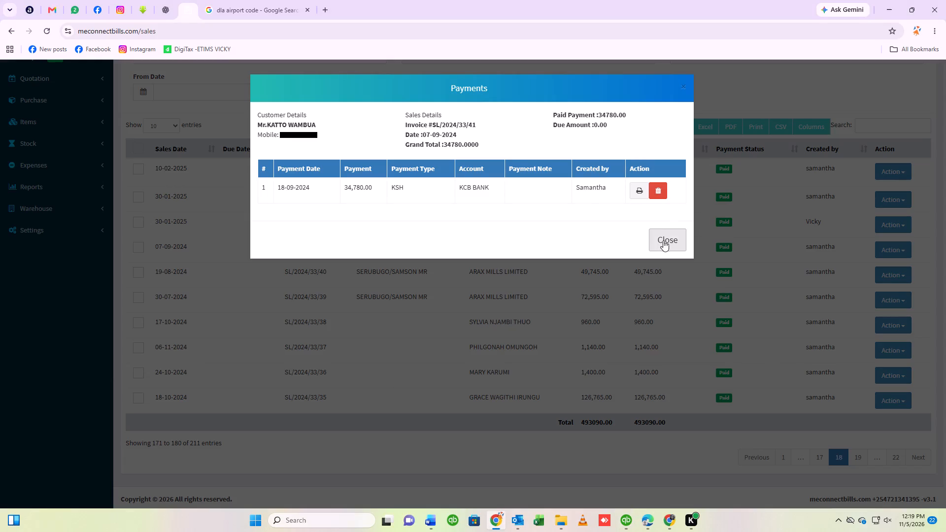
{"action": "left_click", "coordinate": [663, 240]}
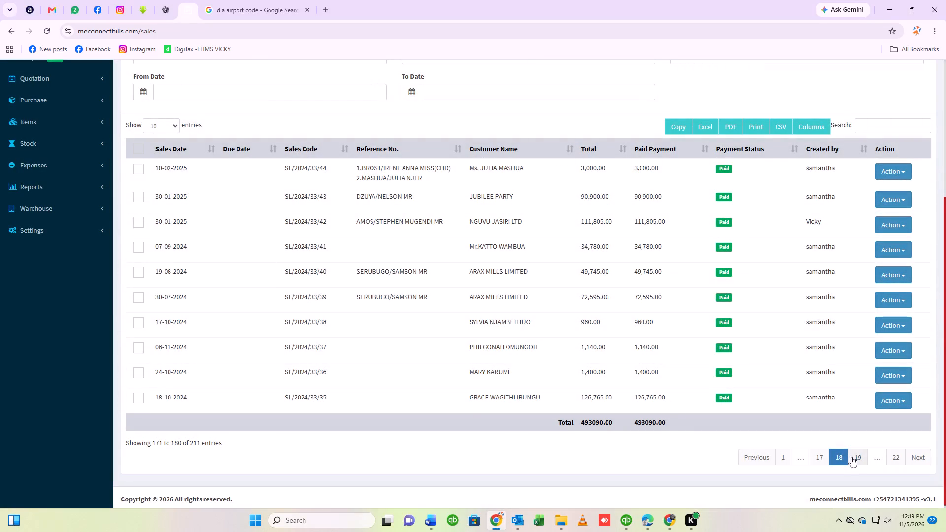
{"action": "left_click", "coordinate": [858, 455]}
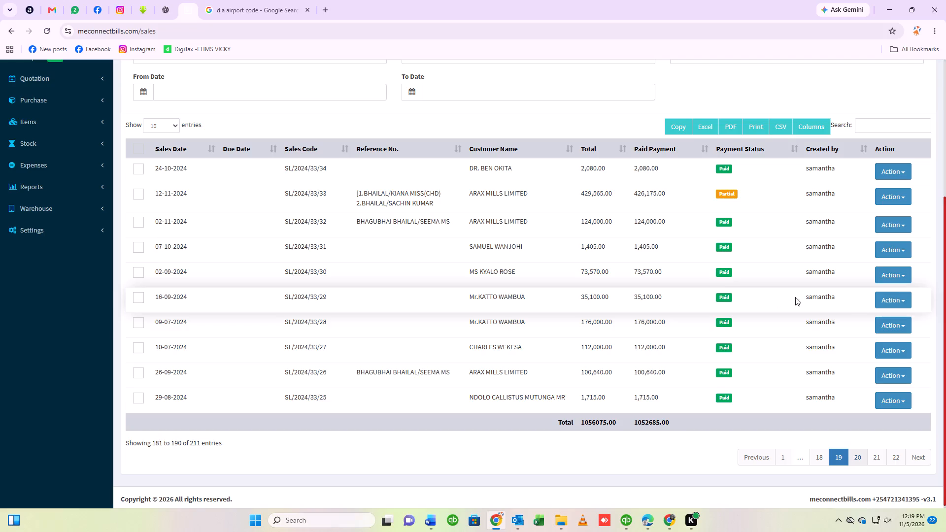
{"action": "left_click", "coordinate": [907, 296]}
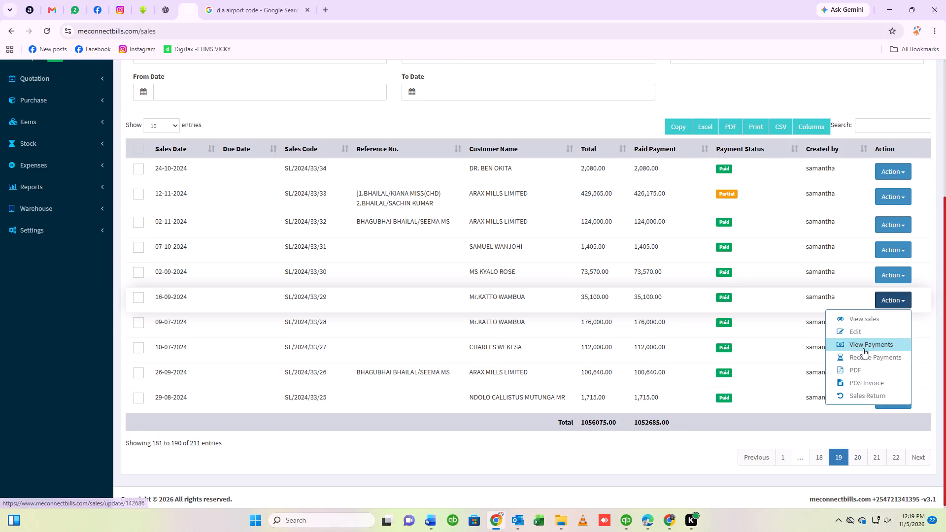
{"action": "left_click", "coordinate": [863, 346]}
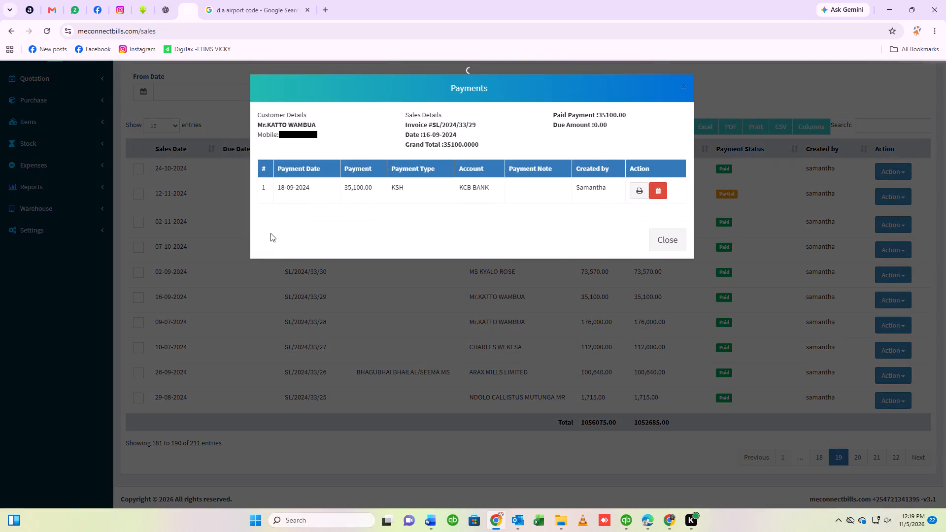
In QuickBooks, record the KES 35,100 payment on invoice S/24/33/29, dated 09/18/2024 with reference SL/2024/33/29, save it, and close both forms.
{"action": "left_click", "coordinate": [623, 529]}
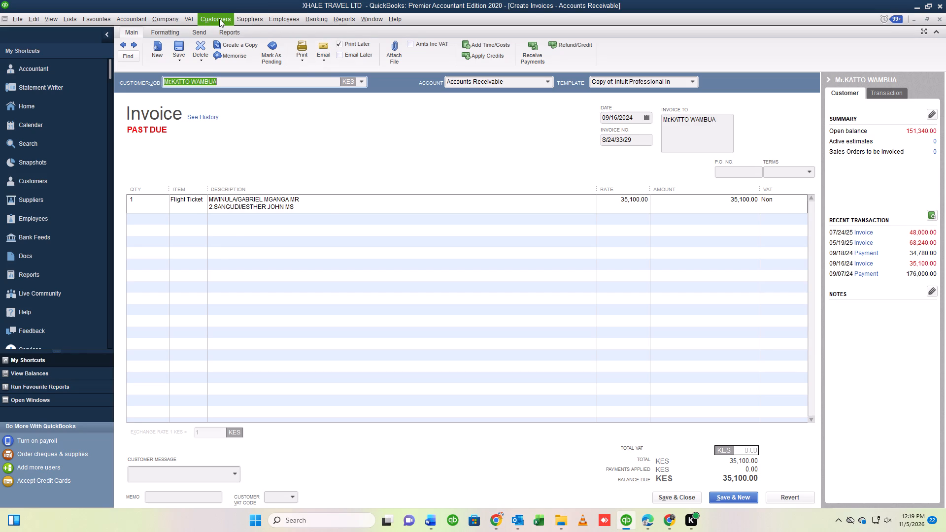
{"action": "left_click", "coordinate": [219, 19]}
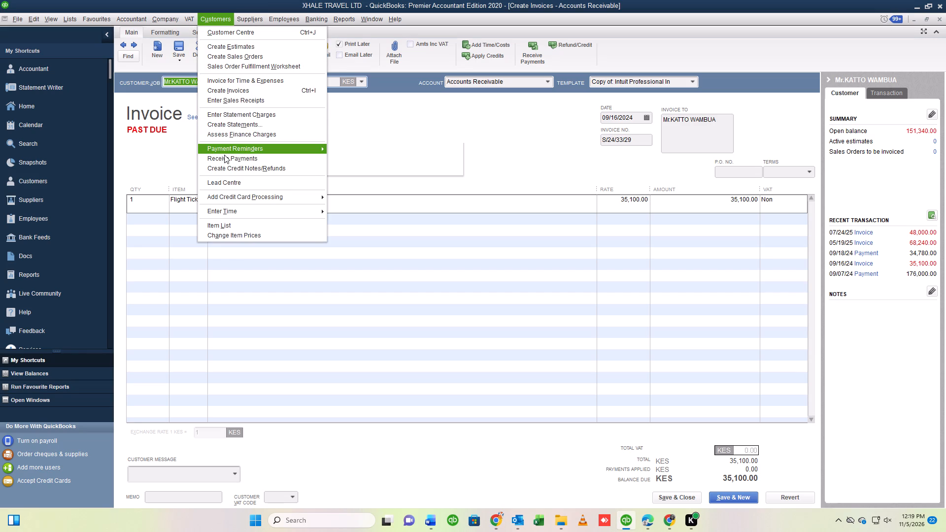
{"action": "left_click", "coordinate": [224, 155]}
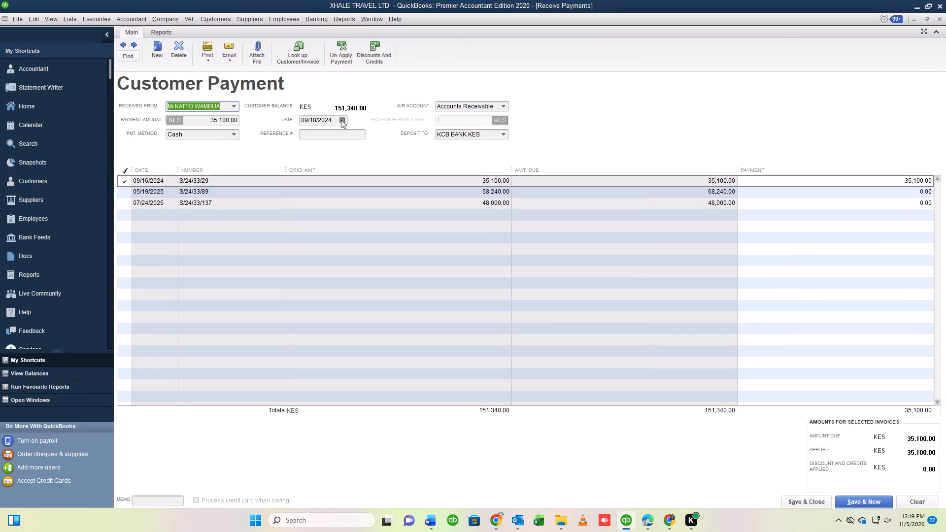
{"action": "left_click", "coordinate": [308, 136]}
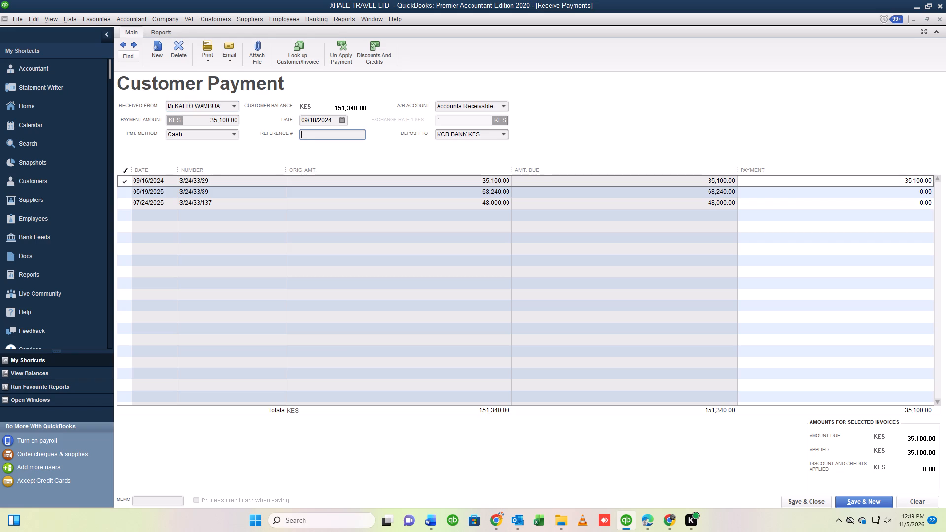
{"action": "key", "text": "s"}
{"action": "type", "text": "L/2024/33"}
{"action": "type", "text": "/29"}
{"action": "left_click", "coordinate": [853, 503]}
{"action": "left_click", "coordinate": [460, 226]}
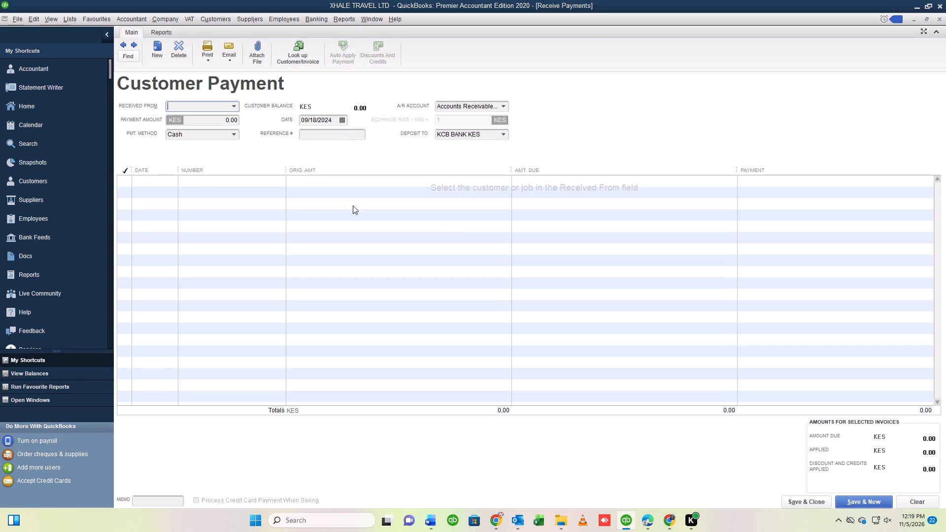
{"action": "left_click", "coordinate": [941, 16]}
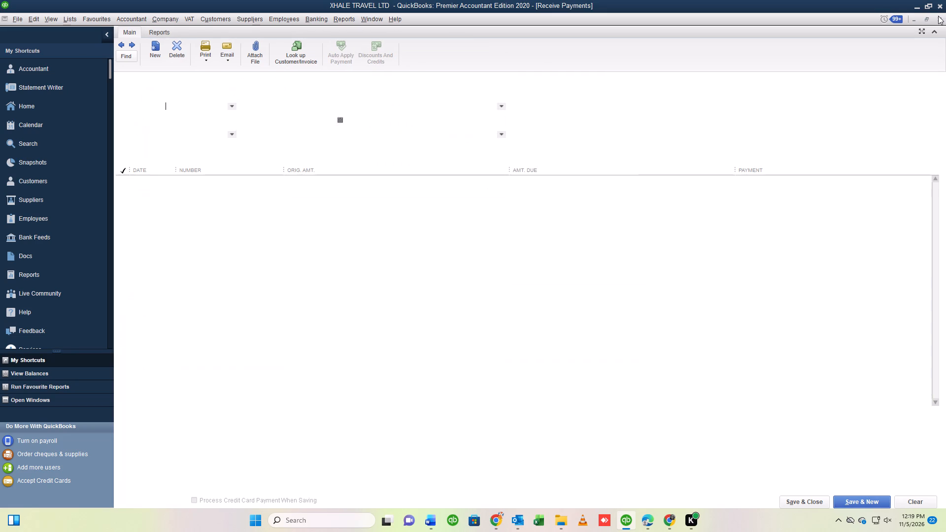
{"action": "left_click", "coordinate": [944, 19]}
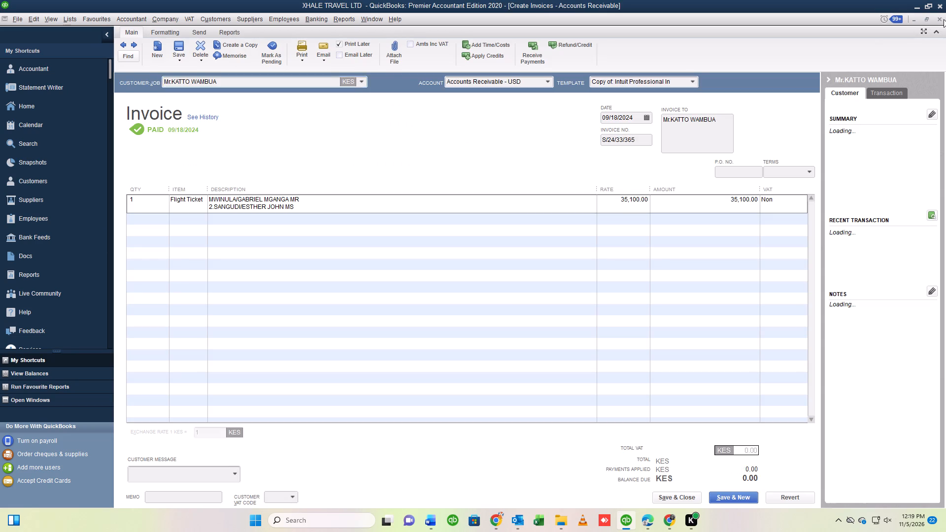
{"action": "left_click", "coordinate": [849, 203]}
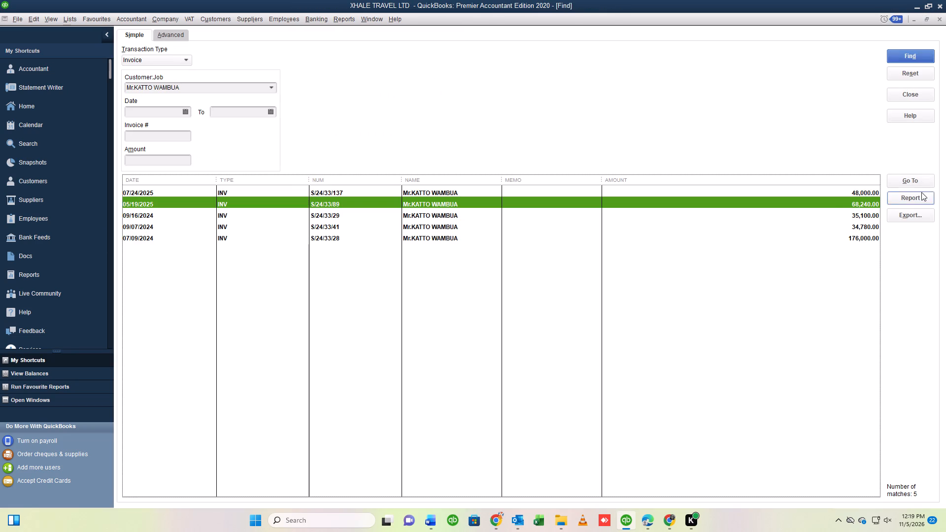
{"action": "left_click", "coordinate": [927, 181]}
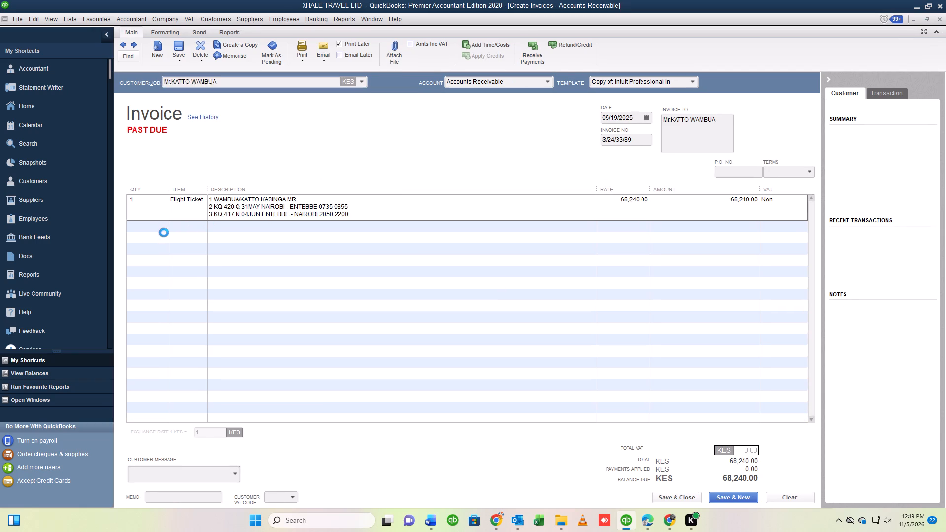
{"action": "left_click", "coordinate": [532, 226]}
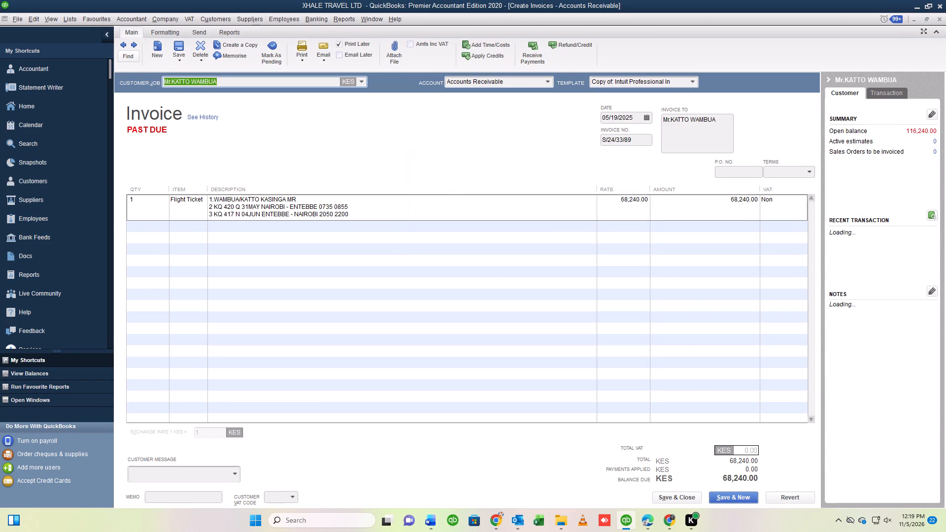
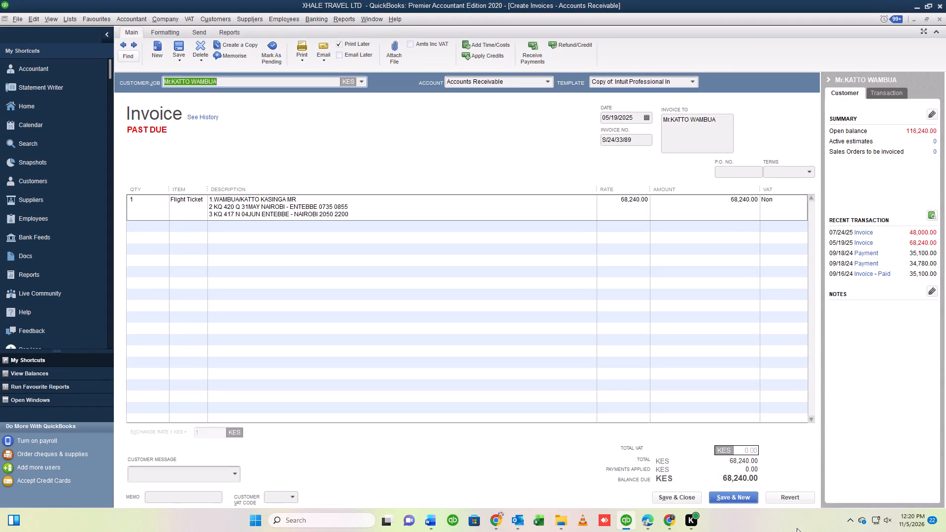
Return to the online Sales List in Chrome, find sale SL/2024/33/89 among the later sales, and check its payment details.
{"action": "left_click", "coordinate": [498, 520]}
{"action": "left_click", "coordinate": [667, 246]}
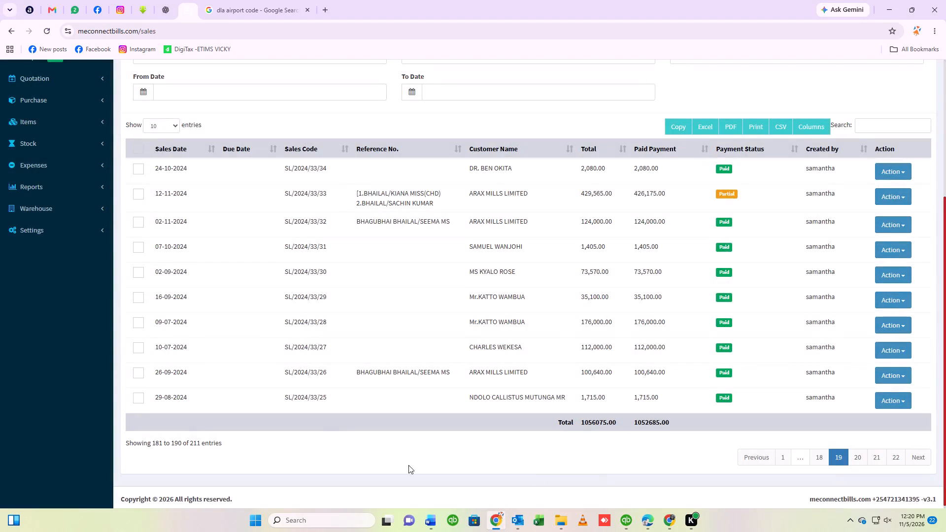
{"action": "left_click", "coordinate": [818, 458]}
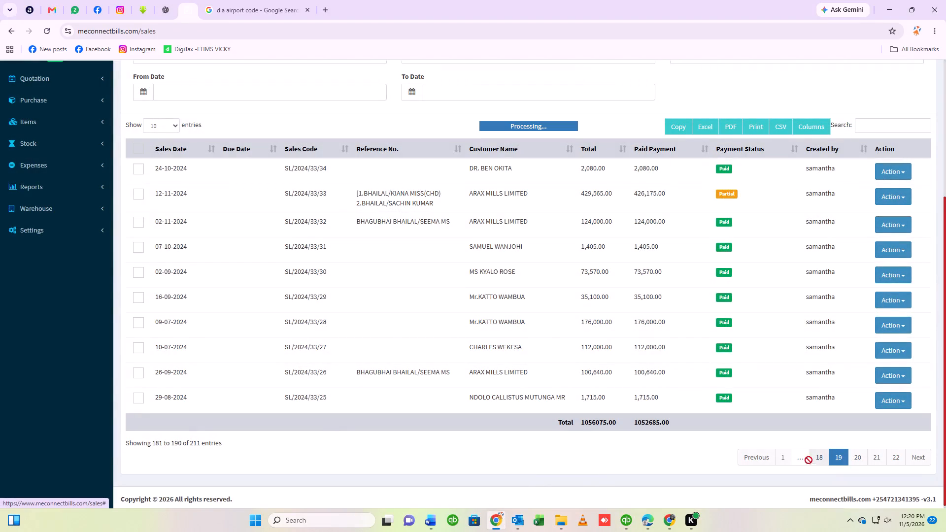
{"action": "left_click", "coordinate": [818, 458]}
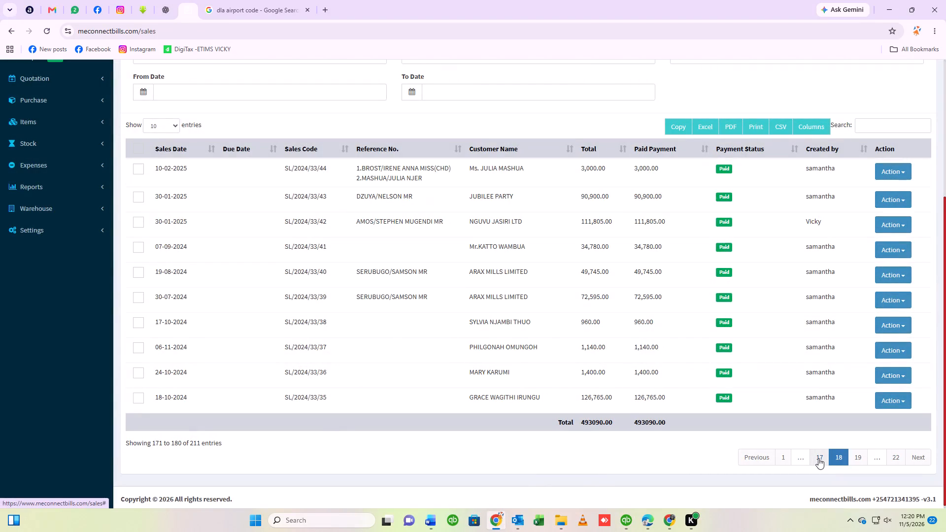
{"action": "left_click", "coordinate": [818, 459]}
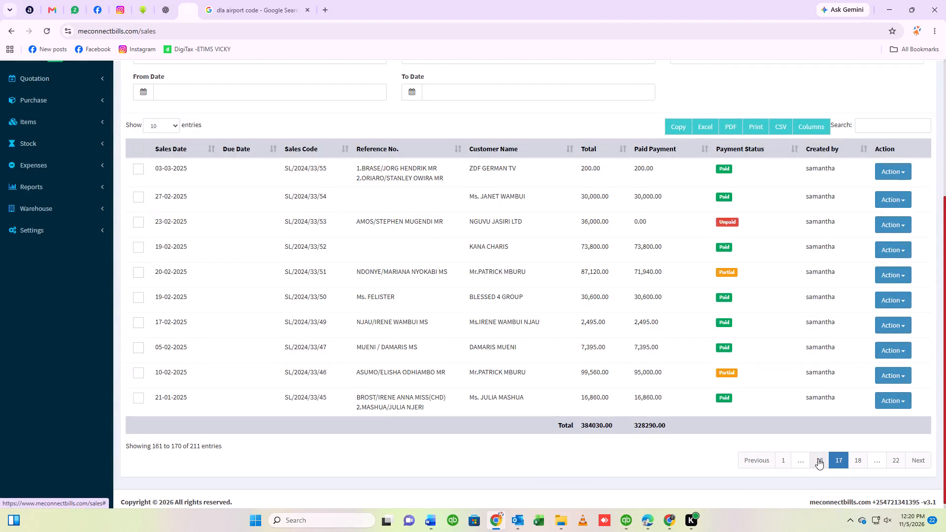
{"action": "left_click", "coordinate": [818, 459]}
{"action": "left_click", "coordinate": [818, 459]}
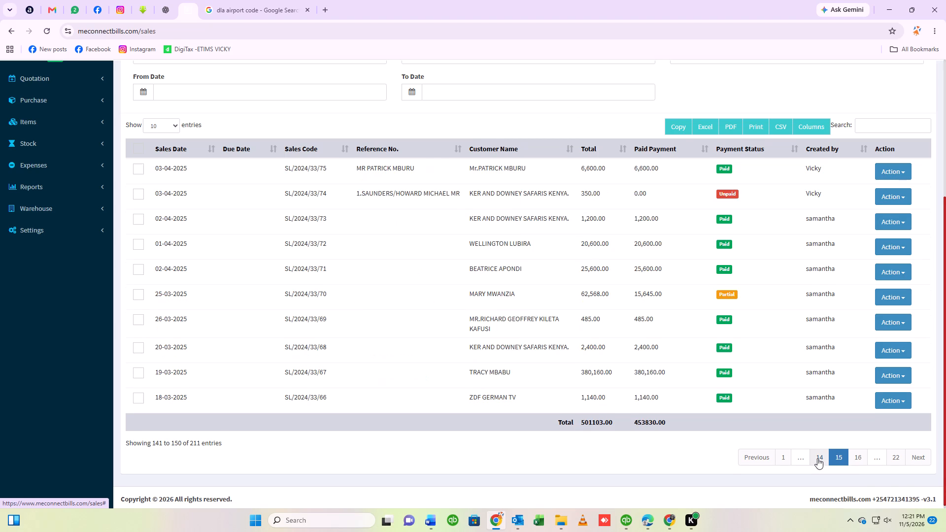
{"action": "left_click", "coordinate": [817, 460]}
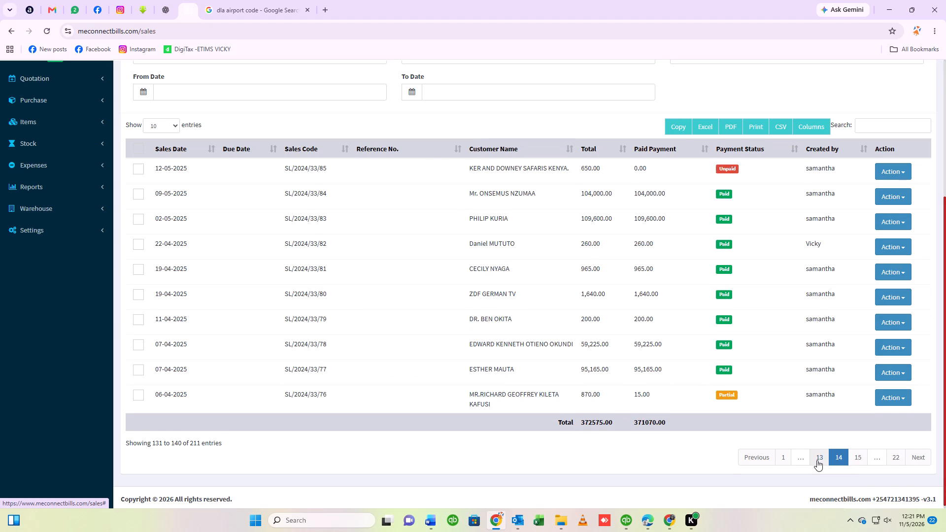
{"action": "left_click", "coordinate": [817, 460]}
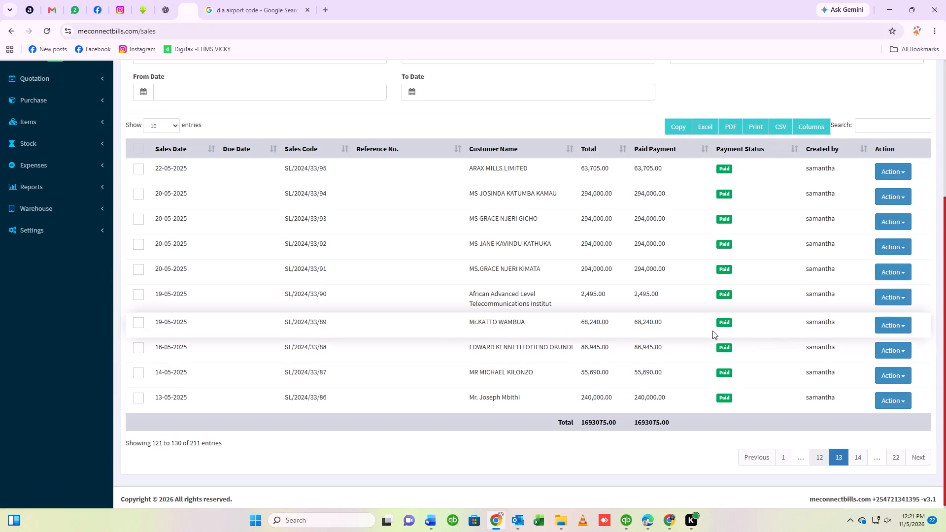
{"action": "left_click", "coordinate": [907, 324]}
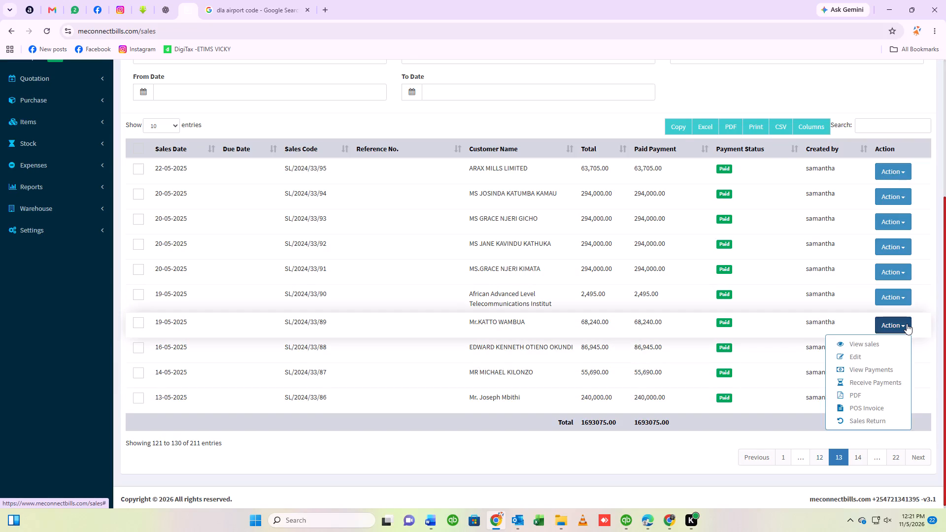
{"action": "left_click", "coordinate": [864, 366]}
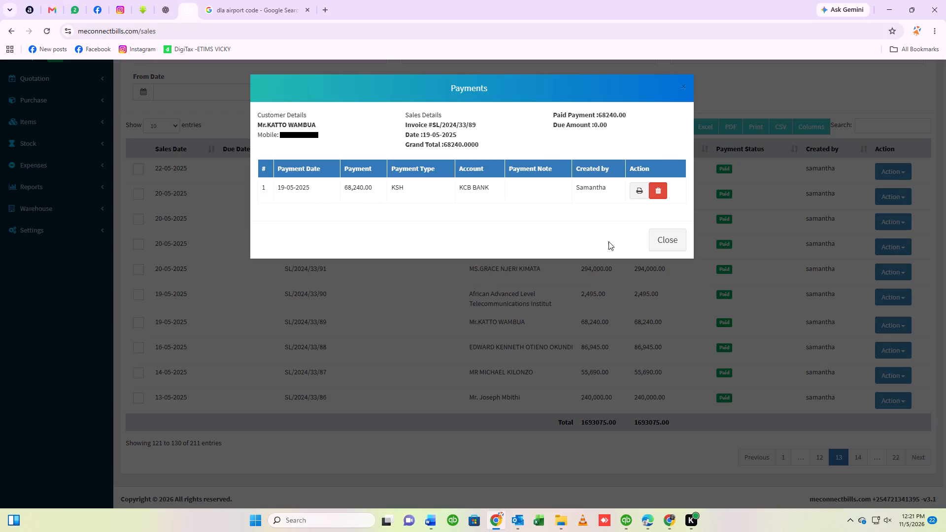
{"action": "left_click", "coordinate": [672, 242]}
{"action": "left_click", "coordinate": [623, 522]}
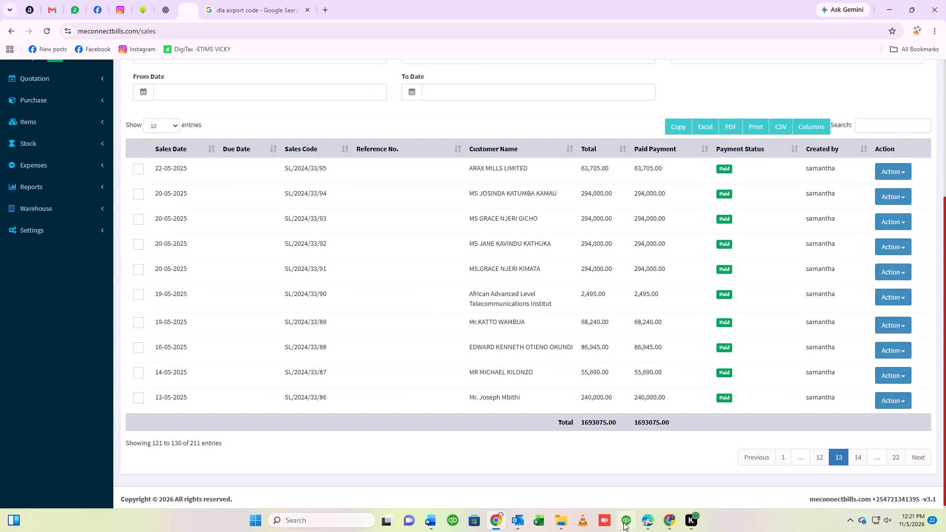
{"action": "left_click", "coordinate": [224, 17]}
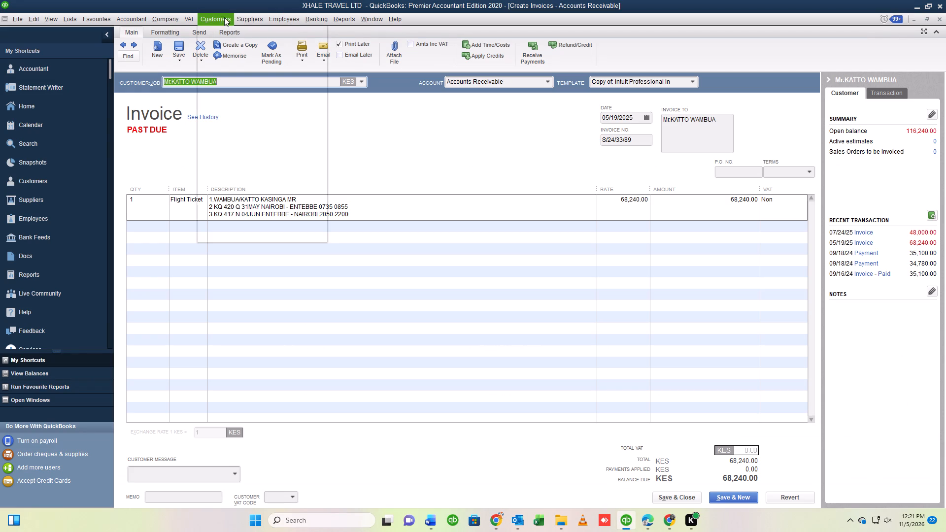
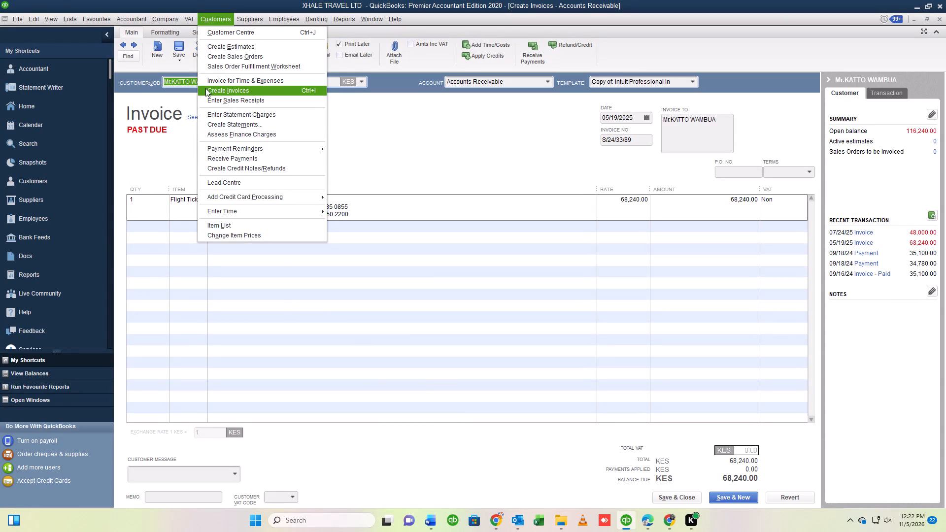
{"action": "left_click", "coordinate": [236, 148]}
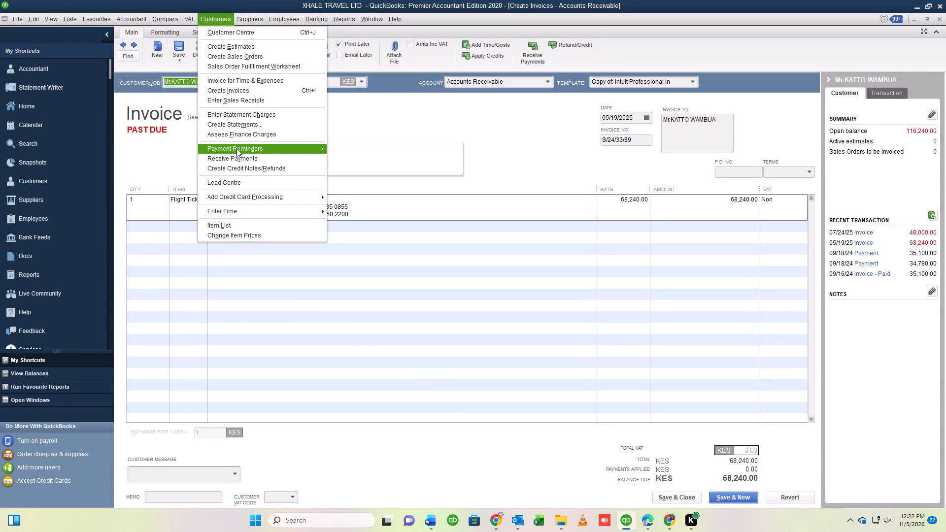
{"action": "left_click", "coordinate": [233, 159]}
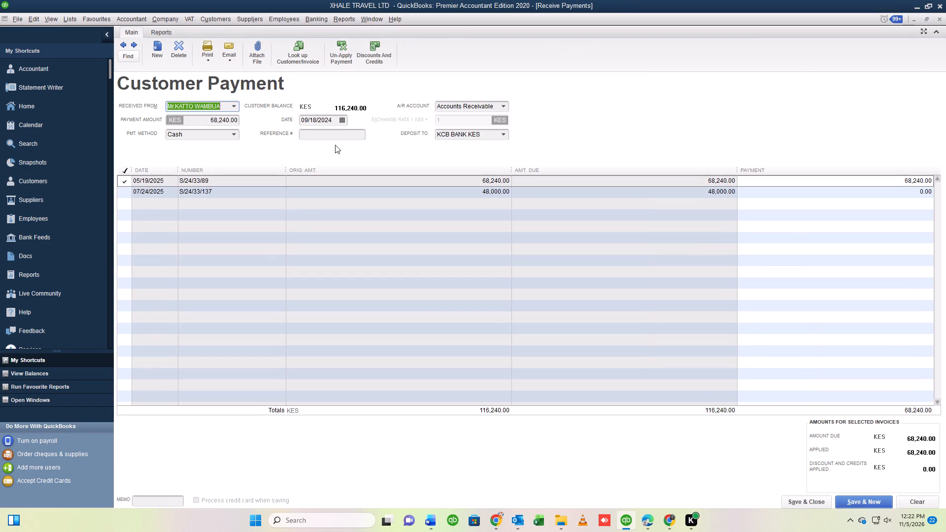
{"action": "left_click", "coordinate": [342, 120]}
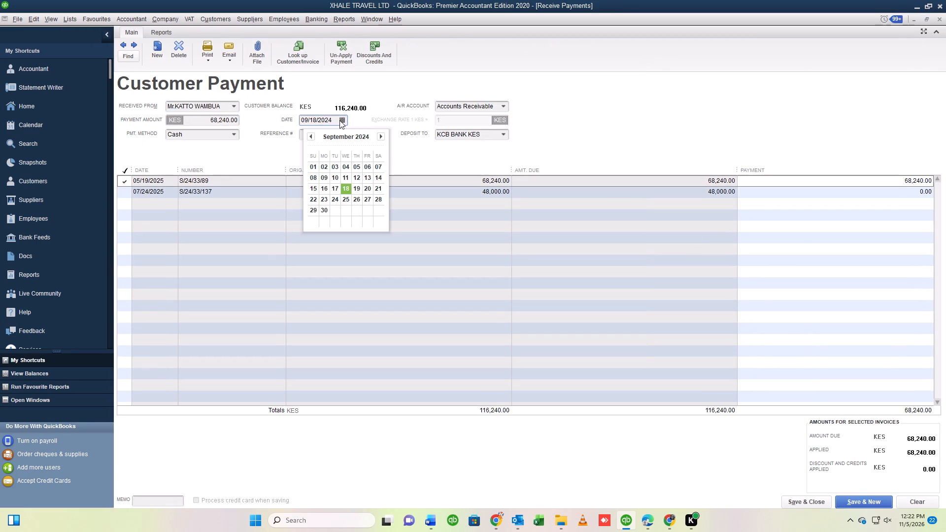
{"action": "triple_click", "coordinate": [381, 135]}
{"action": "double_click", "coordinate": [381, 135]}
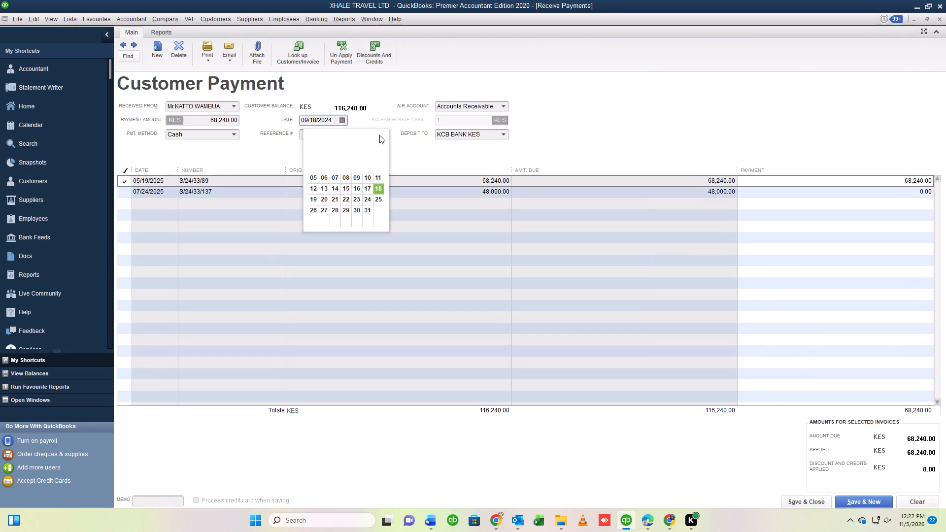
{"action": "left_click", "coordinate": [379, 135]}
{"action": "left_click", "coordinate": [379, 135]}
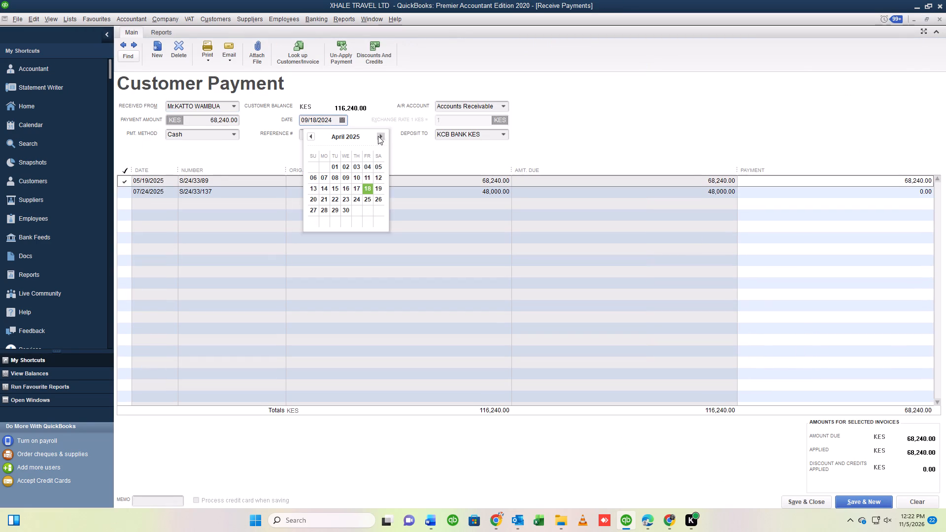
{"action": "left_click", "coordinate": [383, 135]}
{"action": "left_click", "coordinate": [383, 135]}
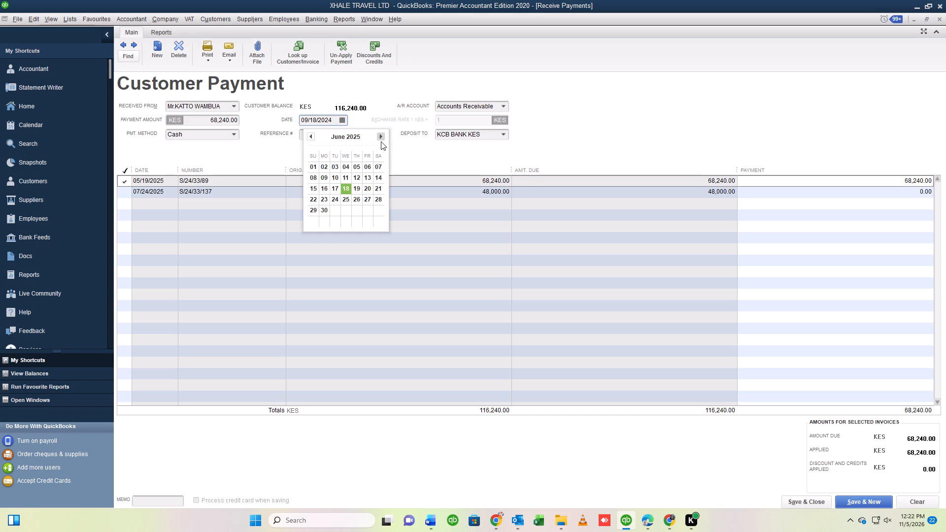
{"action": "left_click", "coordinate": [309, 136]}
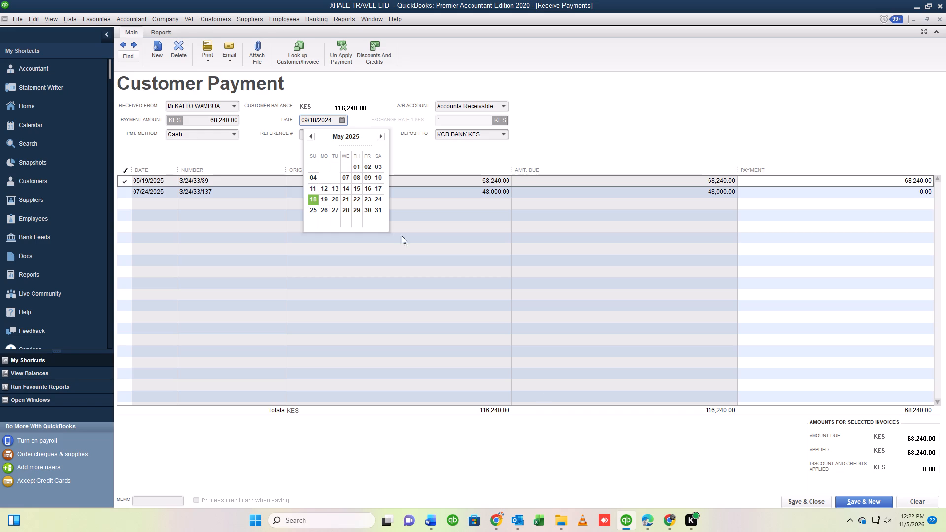
{"action": "left_click", "coordinate": [623, 520]}
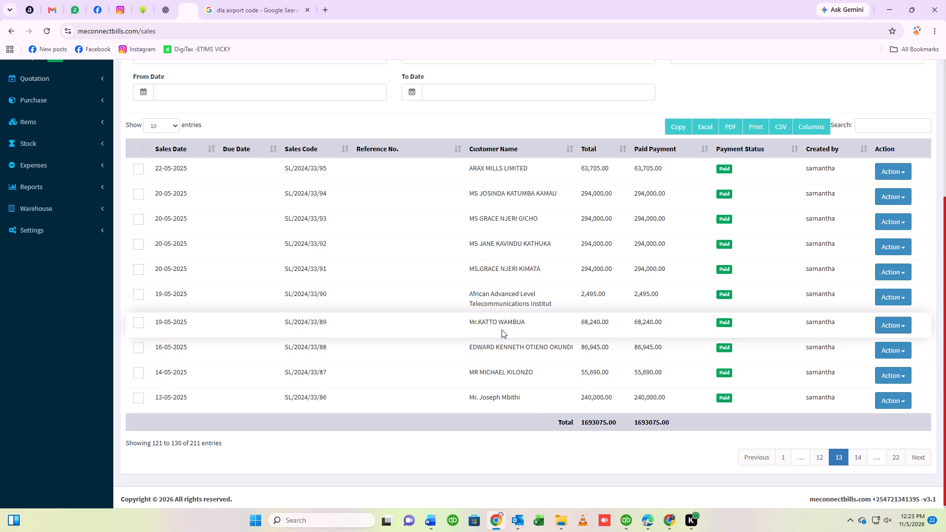
{"action": "left_click", "coordinate": [907, 324]}
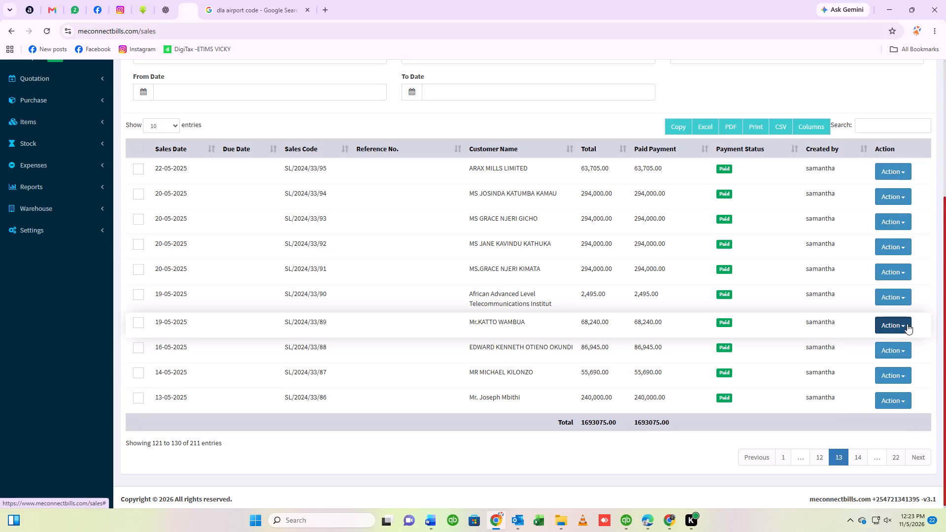
{"action": "left_click", "coordinate": [870, 373]}
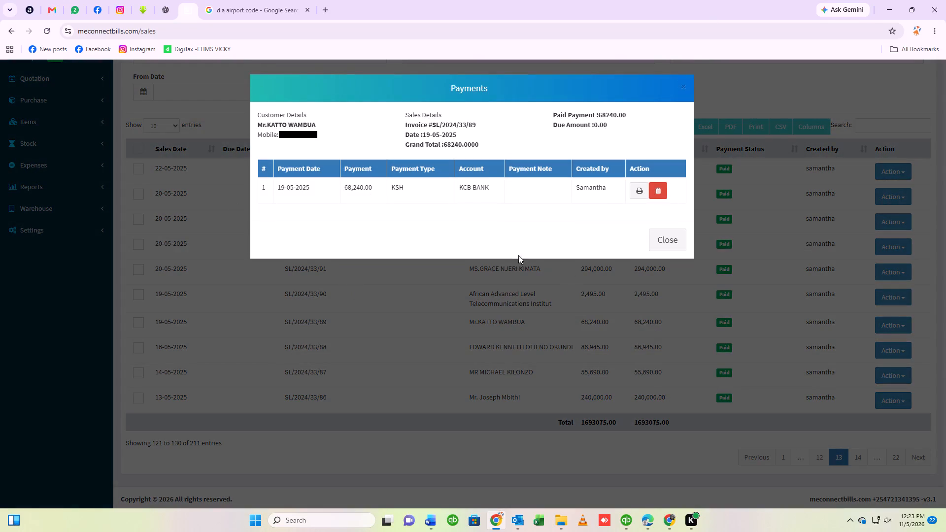
{"action": "left_click", "coordinate": [625, 527]}
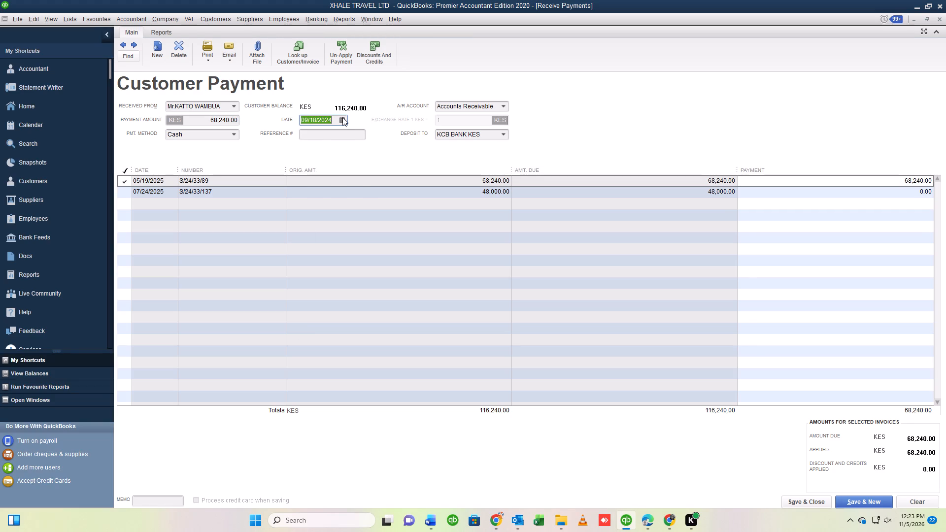
{"action": "left_click", "coordinate": [342, 117]}
{"action": "triple_click", "coordinate": [381, 135]}
{"action": "triple_click", "coordinate": [381, 135]}
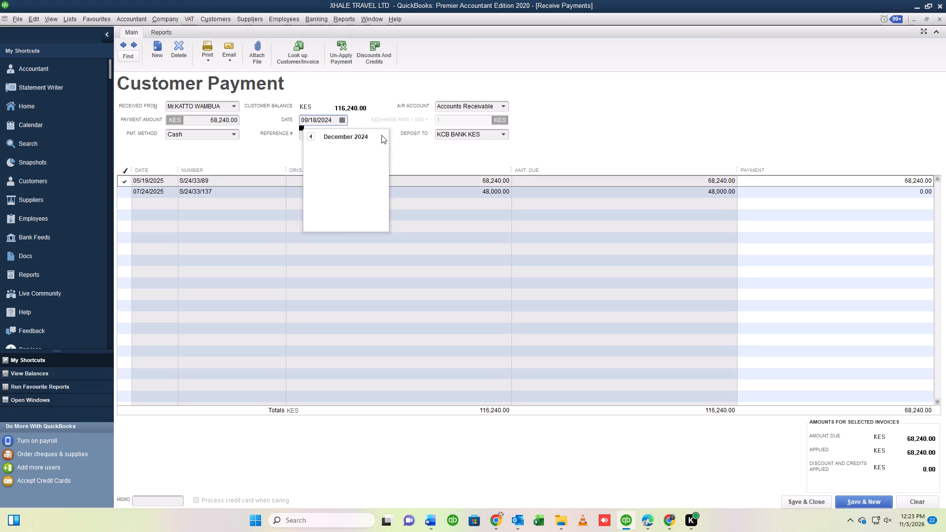
{"action": "left_click", "coordinate": [381, 135]}
{"action": "left_click", "coordinate": [381, 135]}
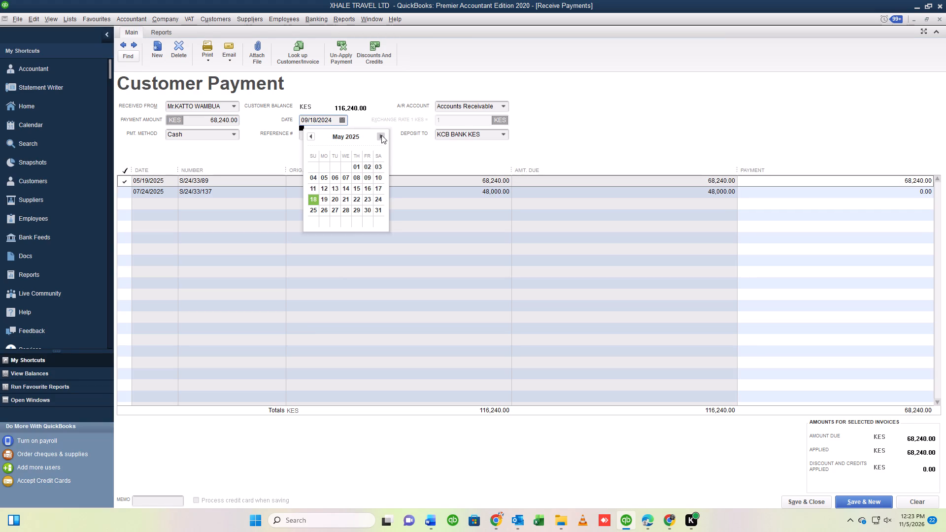
{"action": "left_click", "coordinate": [323, 199]}
Enter SL/2024/33/89 as the payment's reference number and save the payment, ready for a new one.
{"action": "left_click", "coordinate": [316, 133]}
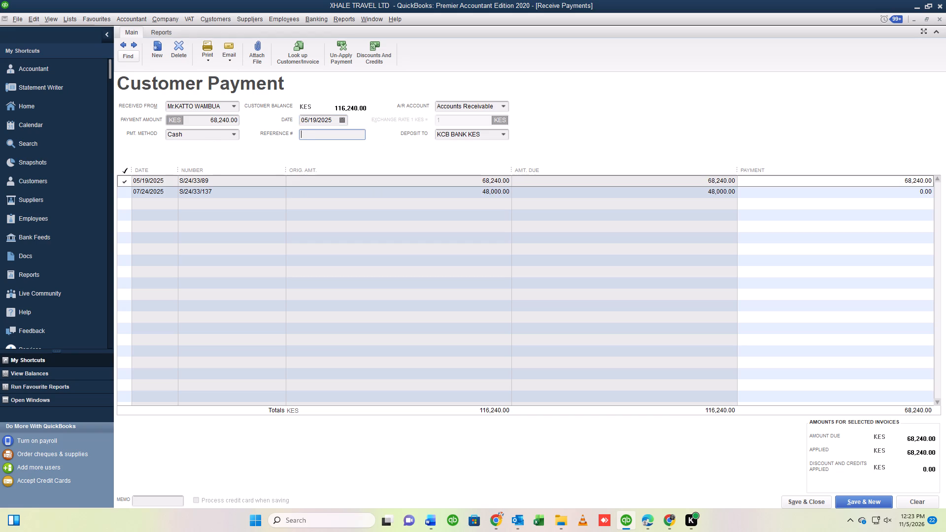
{"action": "key", "text": "BackSpace"}
{"action": "key", "text": "s"}
{"action": "key", "text": "l"}
{"action": "key", "text": "BackSpace"}
{"action": "key", "text": "l"}
{"action": "key", "text": "slash"}
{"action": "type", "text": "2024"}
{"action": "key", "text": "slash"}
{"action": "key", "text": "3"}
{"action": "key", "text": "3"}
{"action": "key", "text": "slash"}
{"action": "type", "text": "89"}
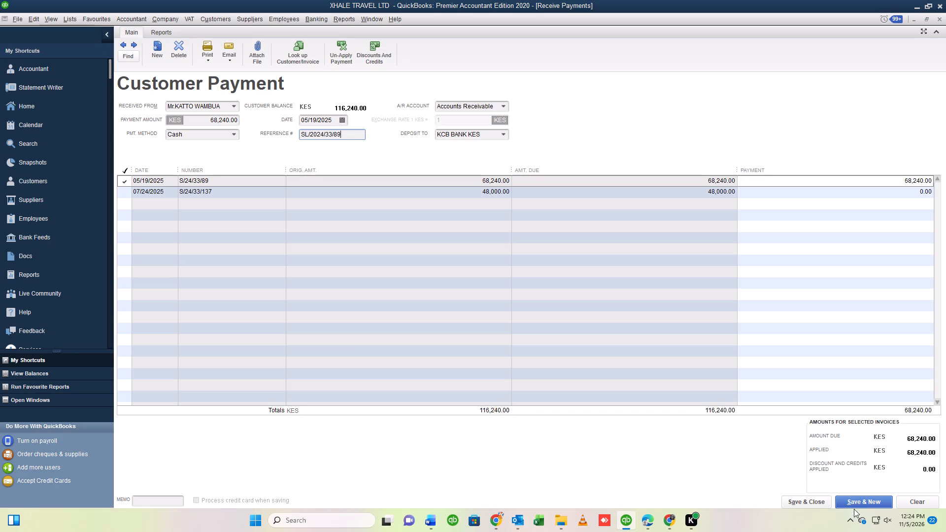
{"action": "left_click", "coordinate": [858, 503]}
{"action": "left_click", "coordinate": [456, 228]}
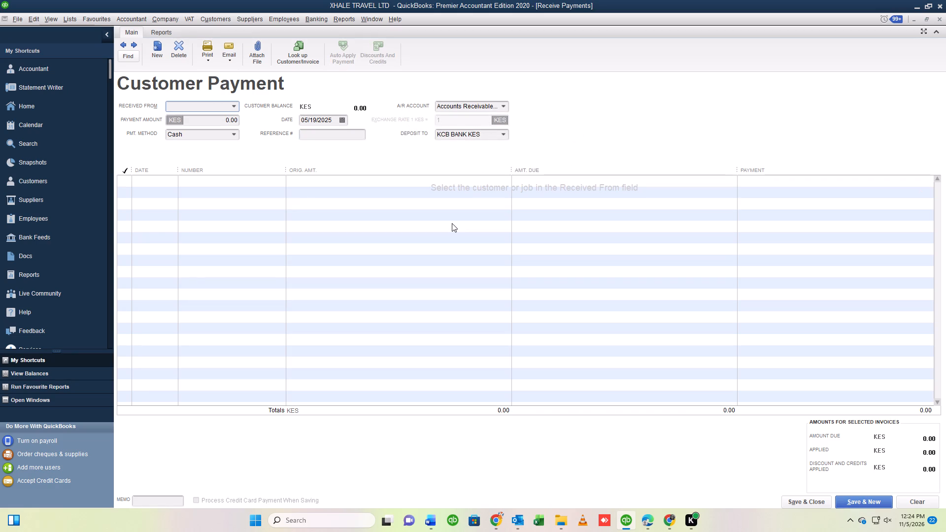
{"action": "left_click", "coordinate": [941, 19]}
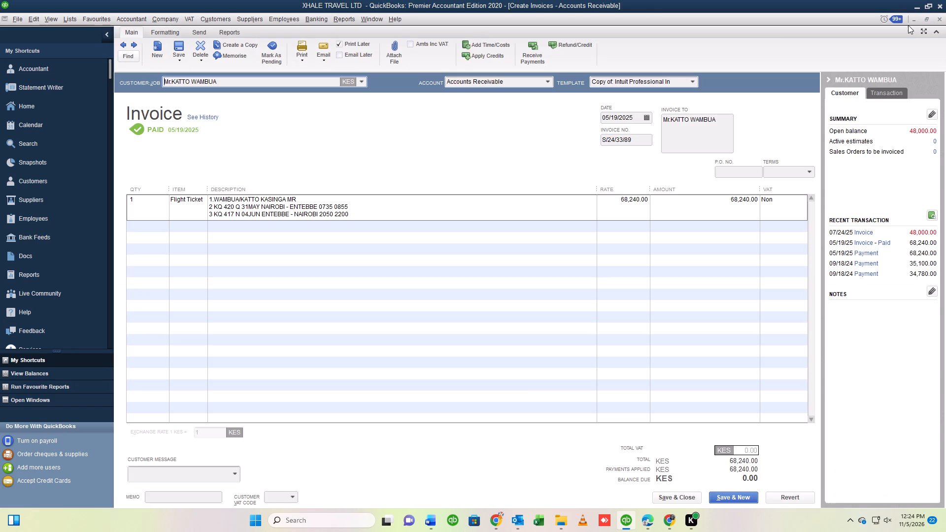
{"action": "left_click", "coordinate": [938, 19]}
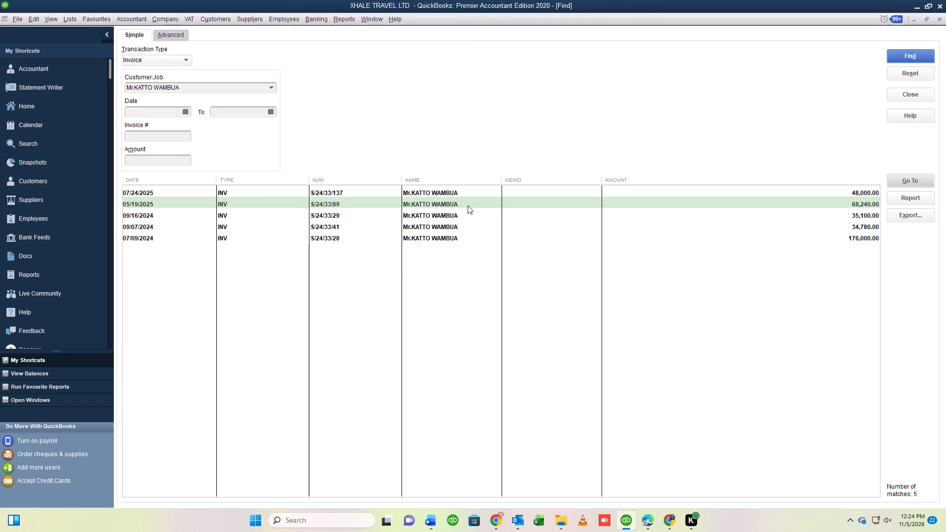
{"action": "left_click", "coordinate": [449, 193]}
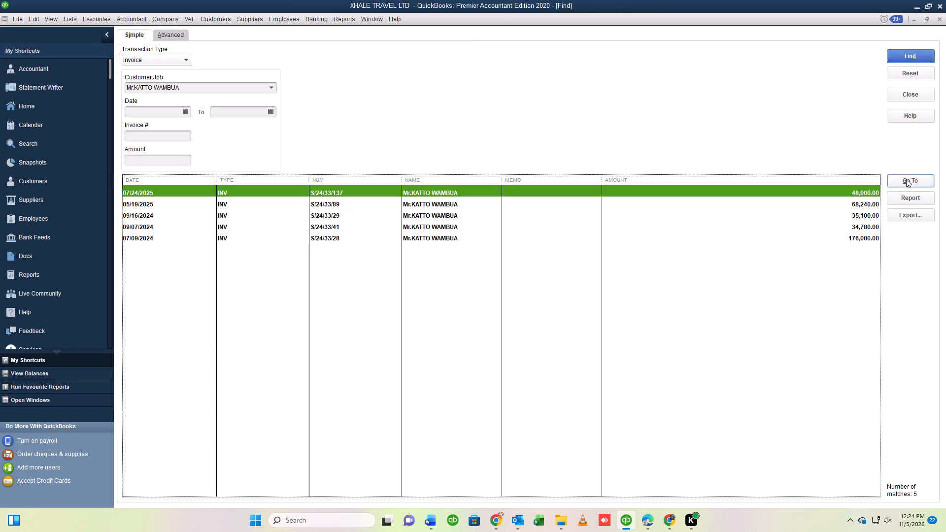
{"action": "left_click", "coordinate": [912, 185]}
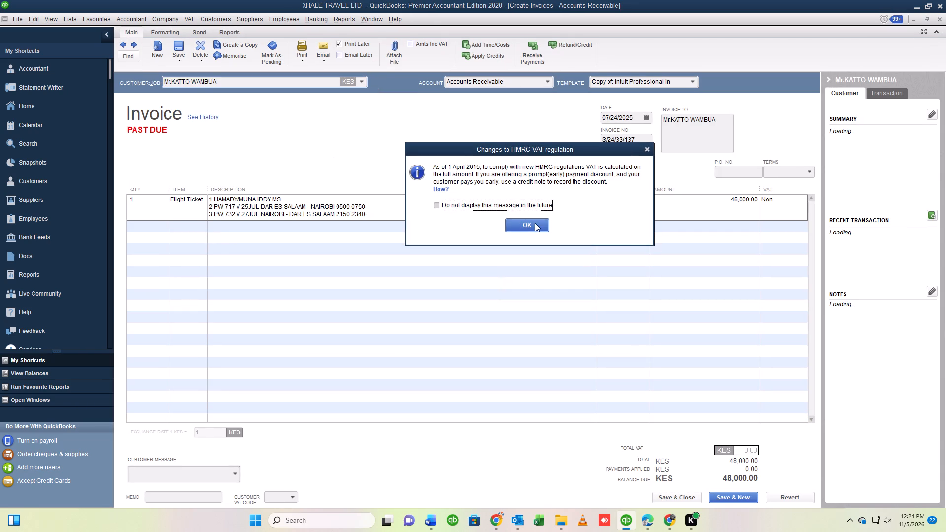
{"action": "left_click", "coordinate": [535, 223]}
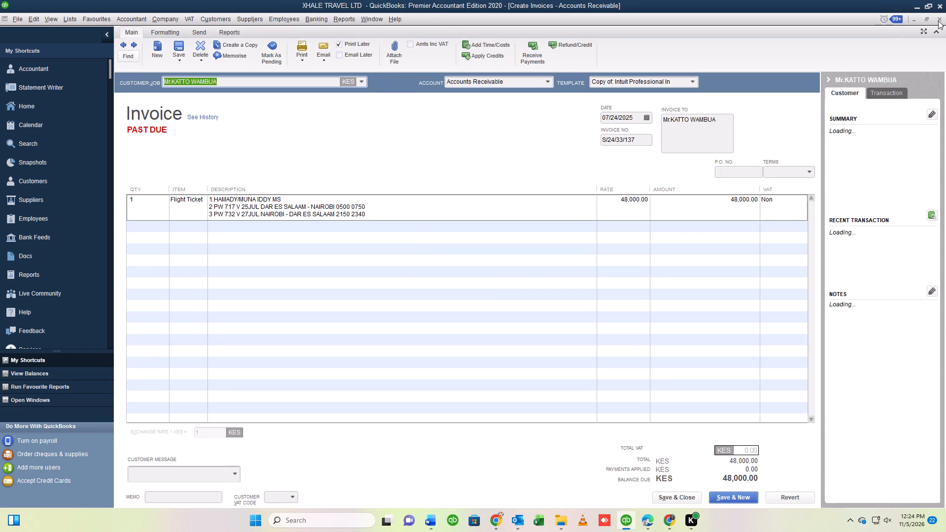
{"action": "left_click", "coordinate": [215, 20]}
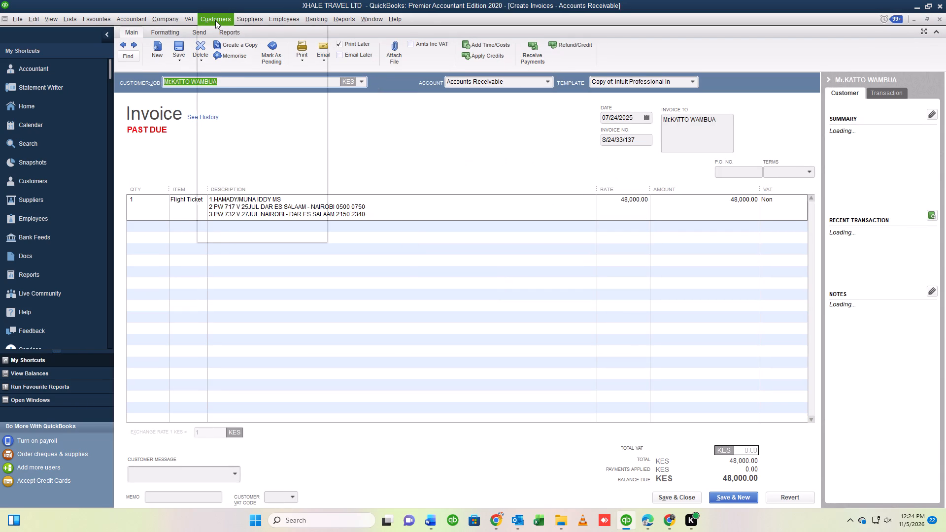
{"action": "left_click", "coordinate": [239, 156]}
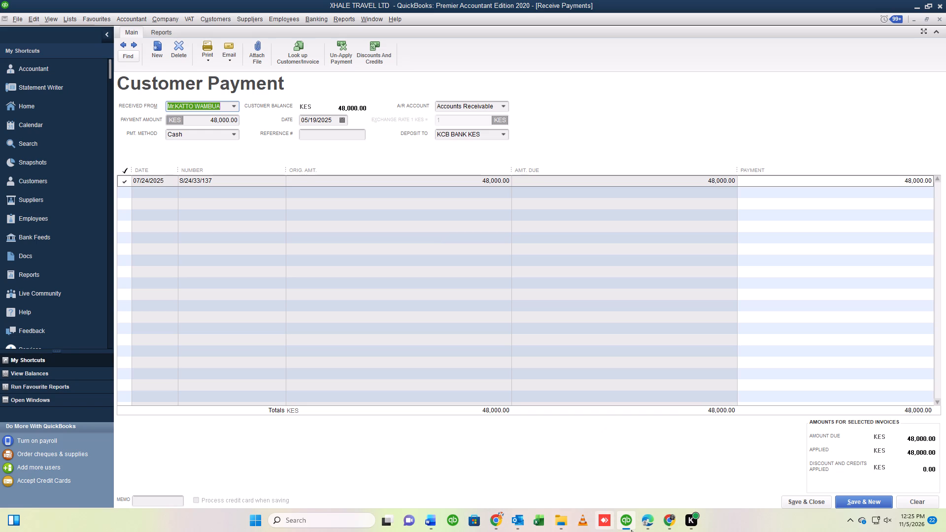
{"action": "left_click", "coordinate": [499, 524]}
{"action": "left_click", "coordinate": [669, 244]}
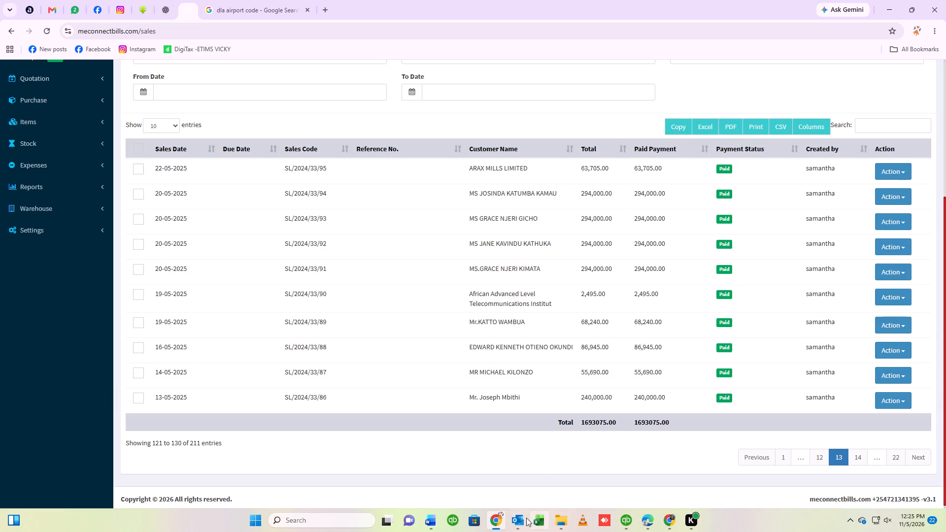
{"action": "left_click", "coordinate": [625, 526]}
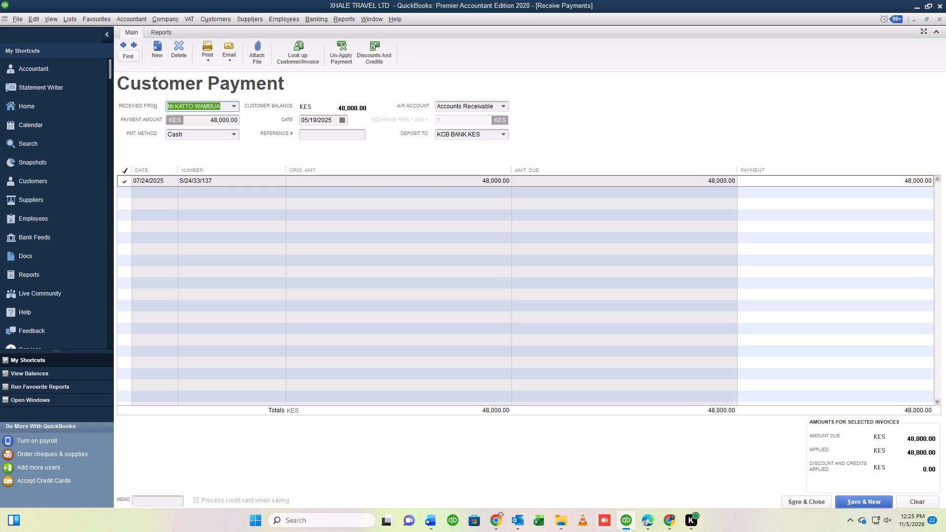
{"action": "left_click", "coordinate": [493, 525]}
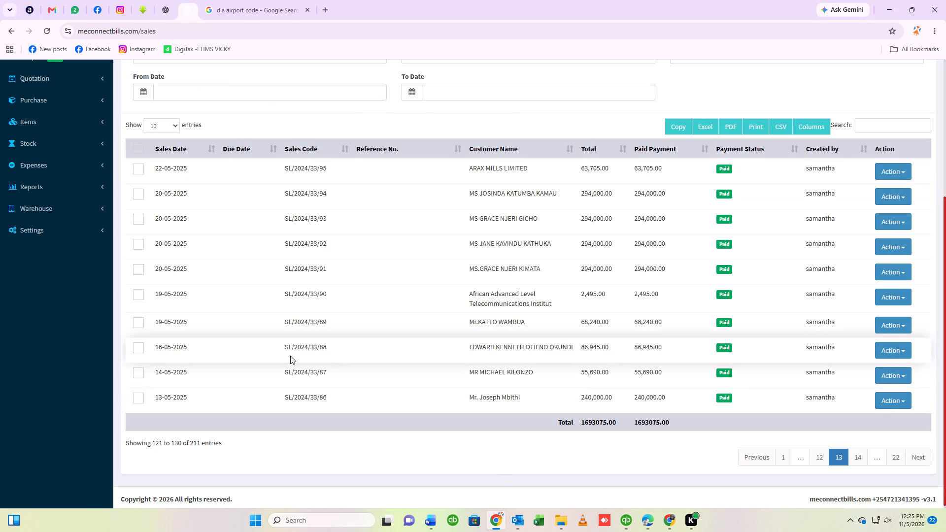
{"action": "left_click", "coordinate": [817, 462]}
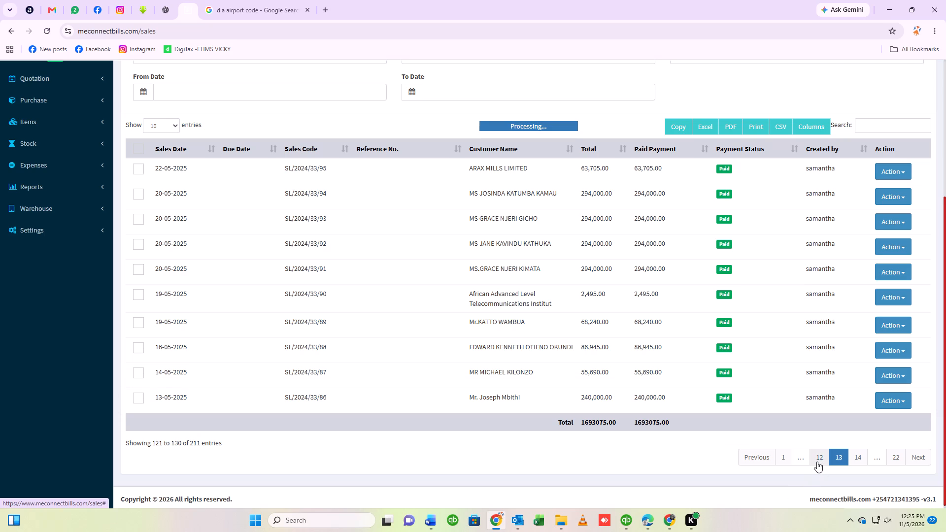
{"action": "left_click", "coordinate": [817, 462]}
{"action": "left_click", "coordinate": [818, 460]}
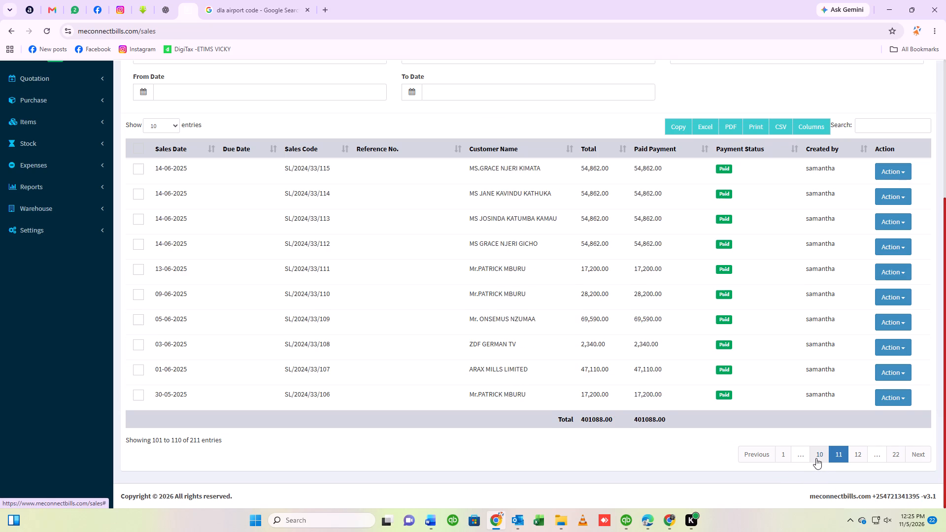
{"action": "left_click", "coordinate": [815, 457]}
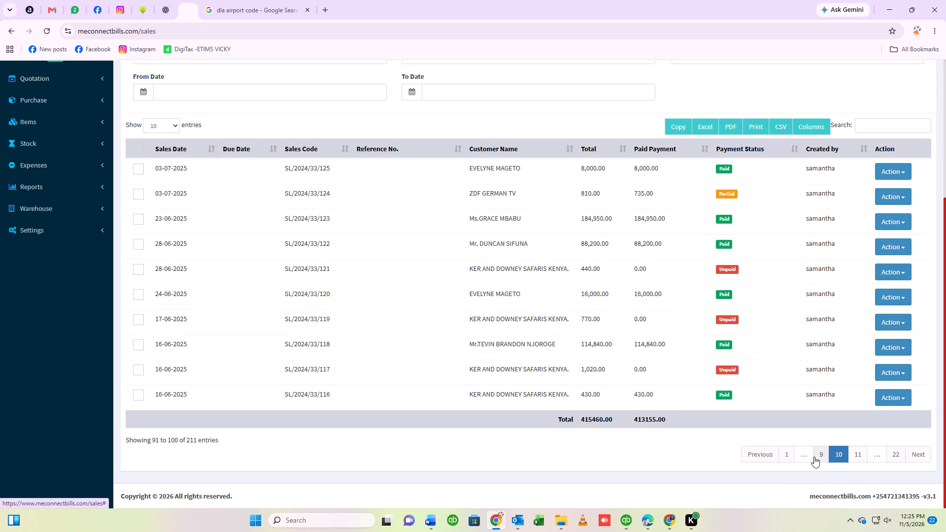
{"action": "left_click", "coordinate": [814, 457]}
{"action": "left_click", "coordinate": [814, 457]}
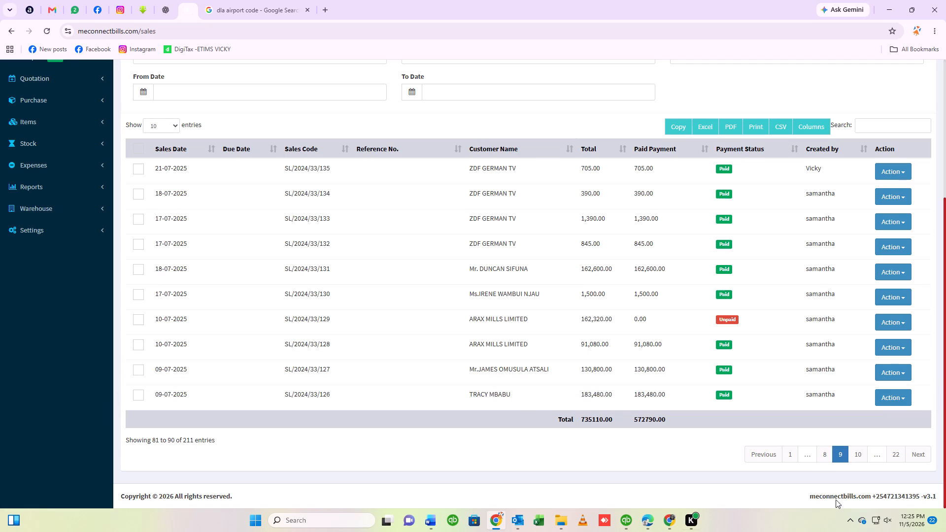
{"action": "left_click", "coordinate": [824, 458]}
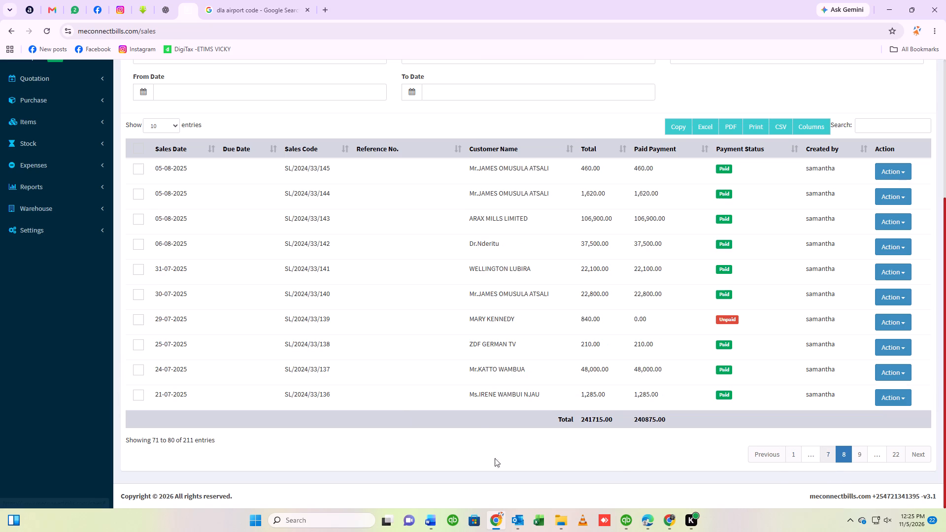
{"action": "left_click", "coordinate": [904, 369]}
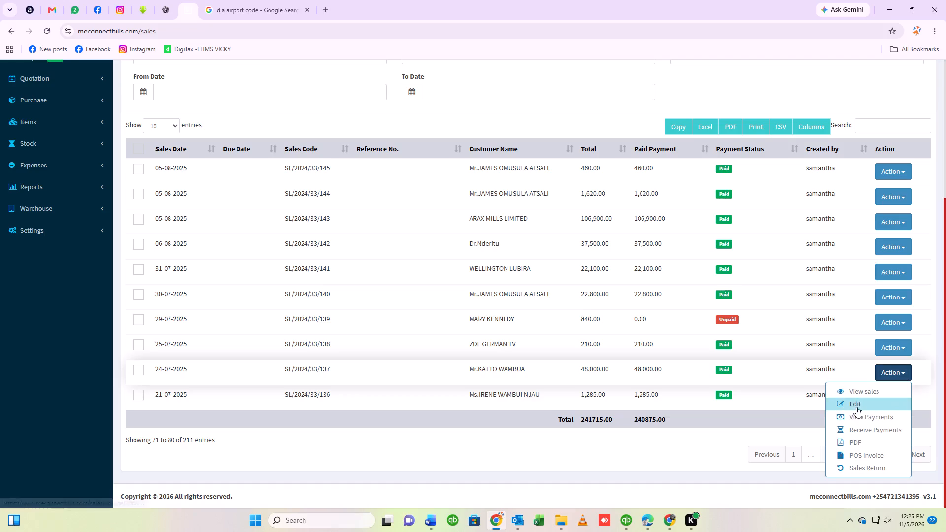
{"action": "left_click", "coordinate": [870, 420]}
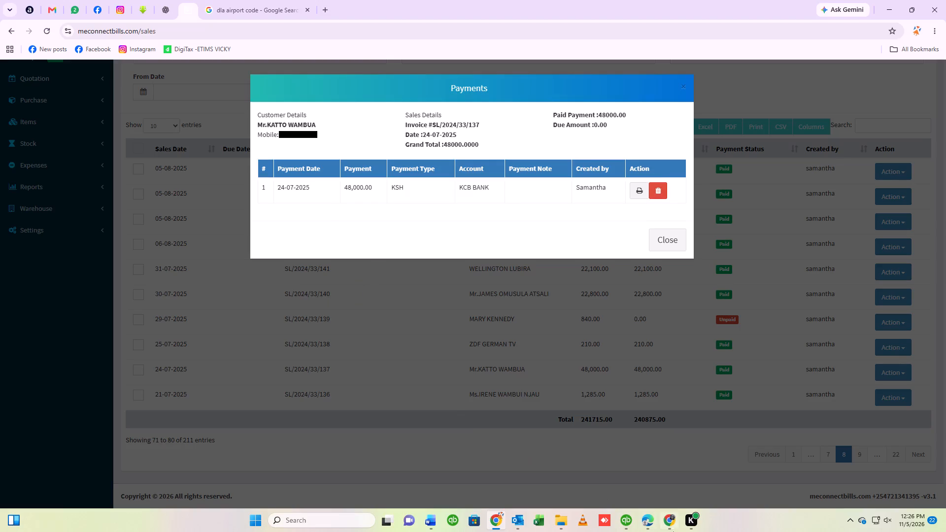
{"action": "left_click", "coordinate": [625, 522]}
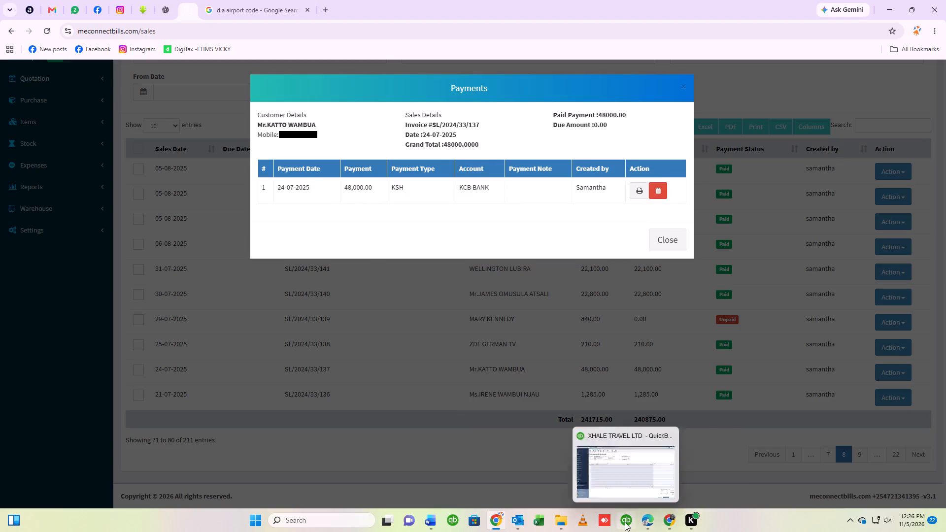
{"action": "left_click", "coordinate": [344, 119]}
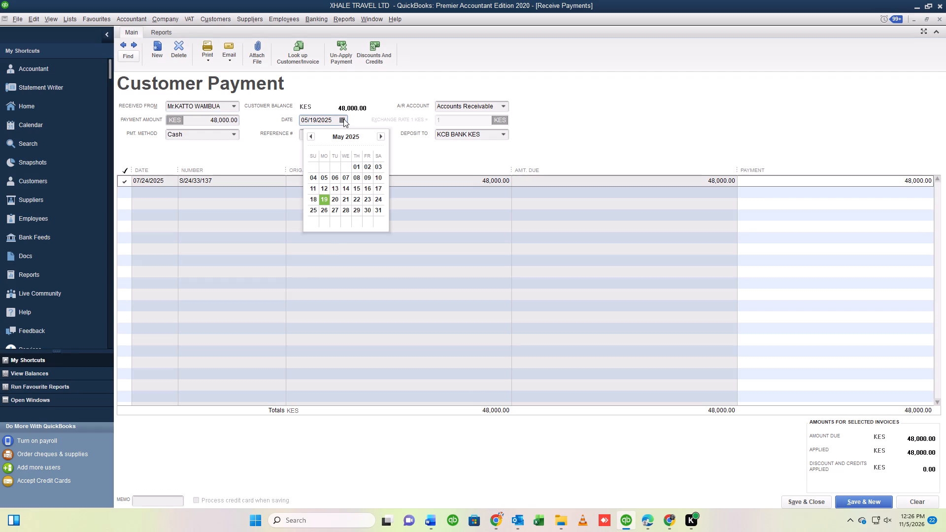
{"action": "left_click", "coordinate": [496, 519]}
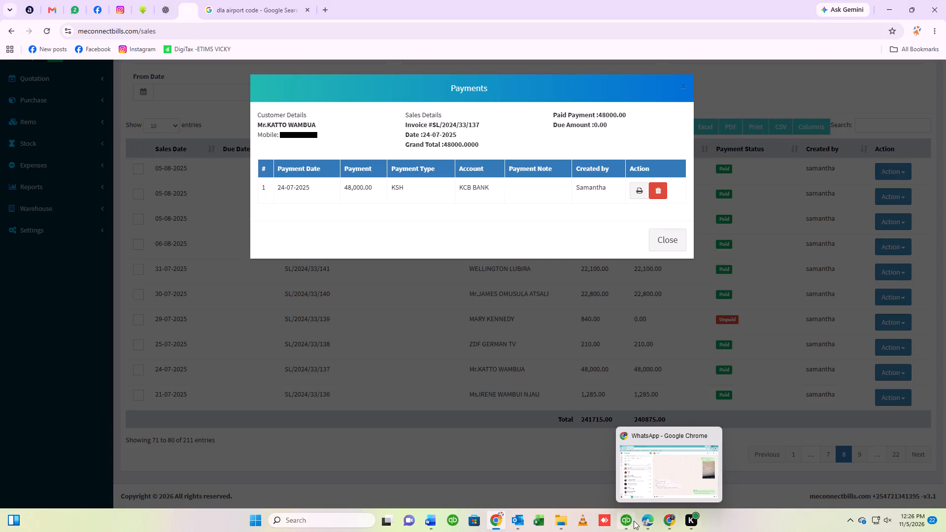
{"action": "left_click", "coordinate": [633, 521]}
{"action": "left_click", "coordinate": [341, 121]}
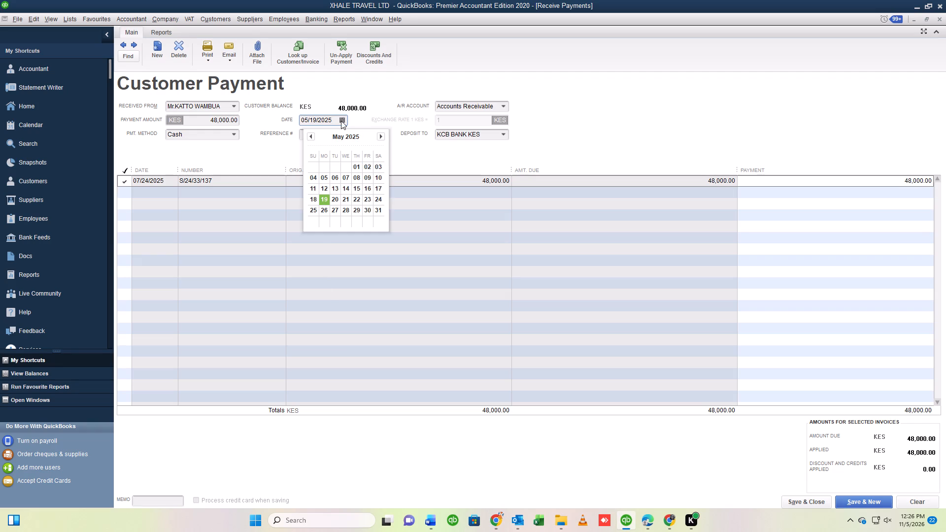
{"action": "left_click", "coordinate": [381, 135]}
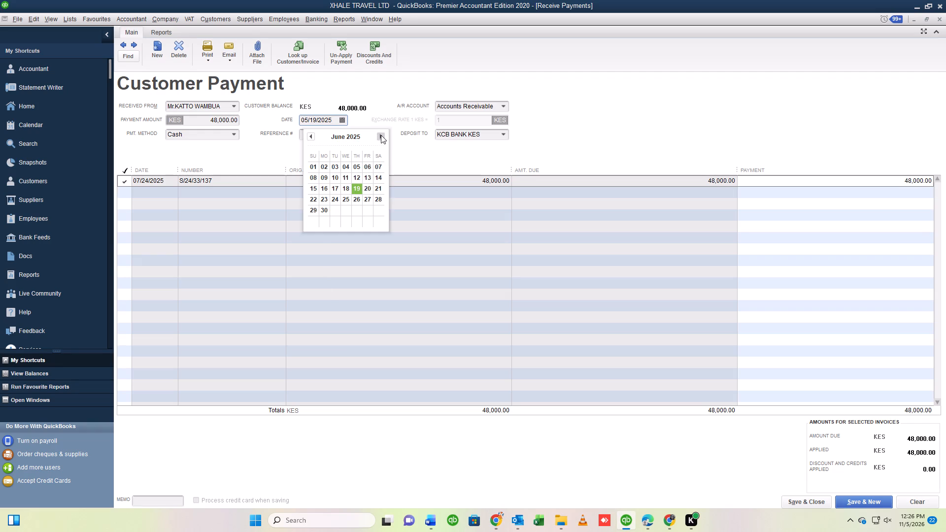
{"action": "left_click", "coordinate": [381, 135]}
{"action": "left_click", "coordinate": [354, 200]}
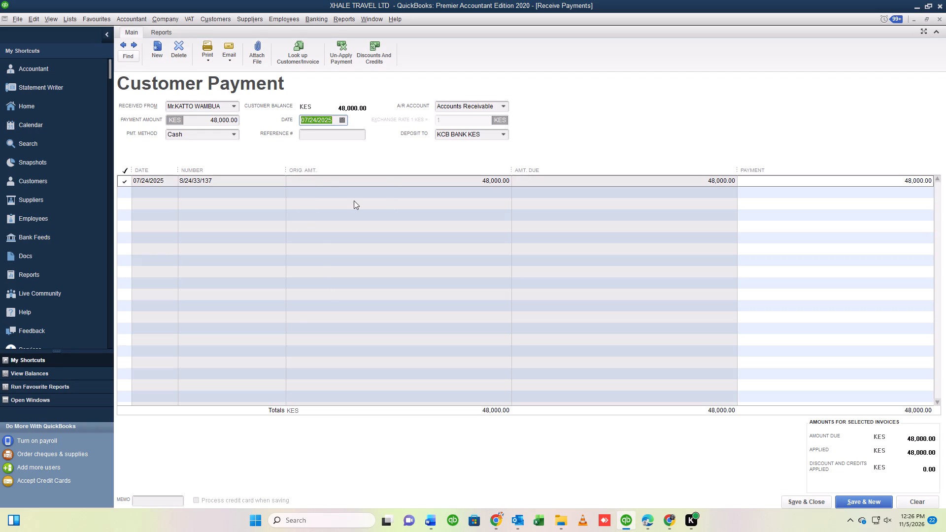
Enter SL/2024/33/137 as the payment's reference number and save the payment, ready for a new one.
{"action": "left_click", "coordinate": [310, 134]}
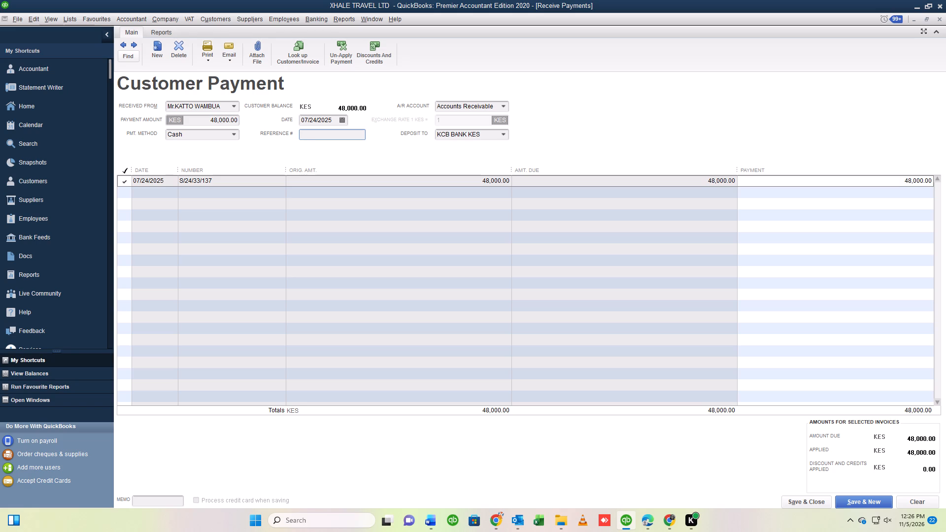
{"action": "key", "text": "s"}
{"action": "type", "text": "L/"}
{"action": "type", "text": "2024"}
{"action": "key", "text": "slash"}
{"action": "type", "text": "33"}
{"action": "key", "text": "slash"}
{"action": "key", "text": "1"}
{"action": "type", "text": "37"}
{"action": "left_click", "coordinate": [864, 504]}
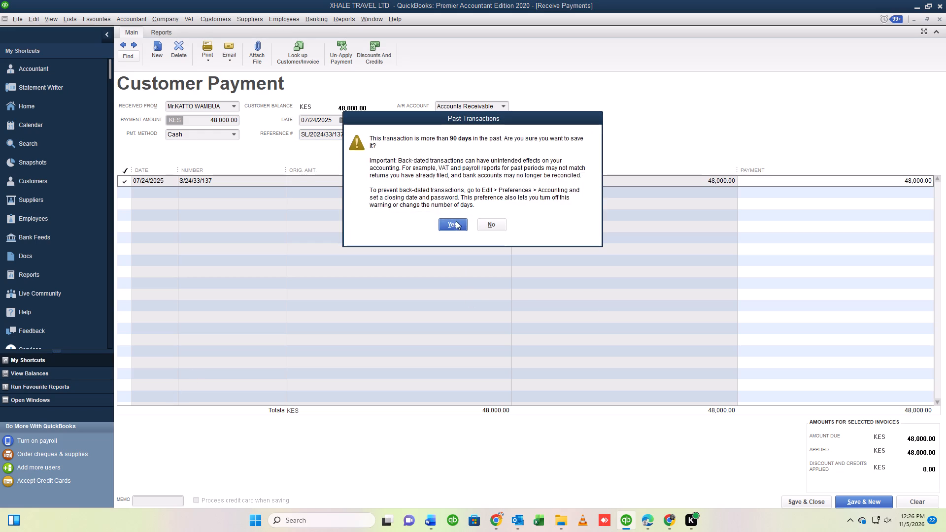
{"action": "left_click", "coordinate": [456, 221]}
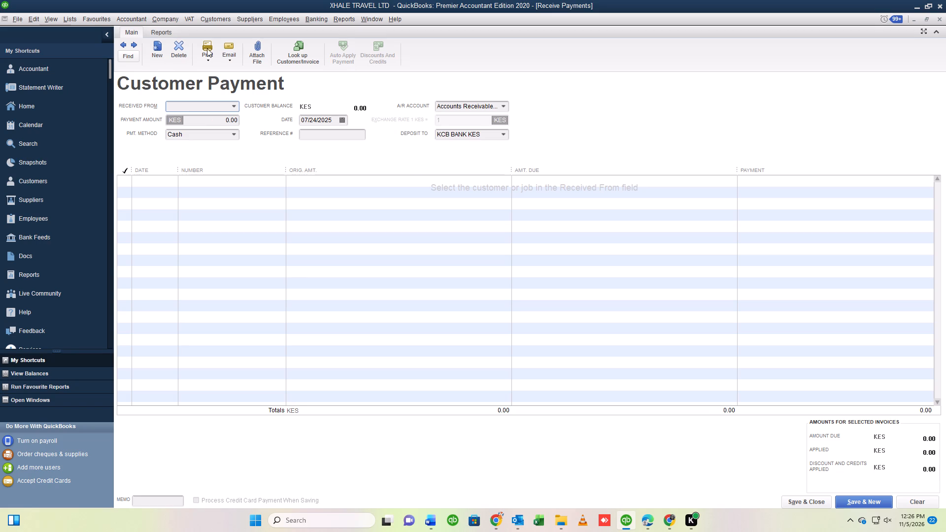
Close the payment, invoice and remaining open windows to leave the workspace empty.
{"action": "left_click", "coordinate": [941, 22]}
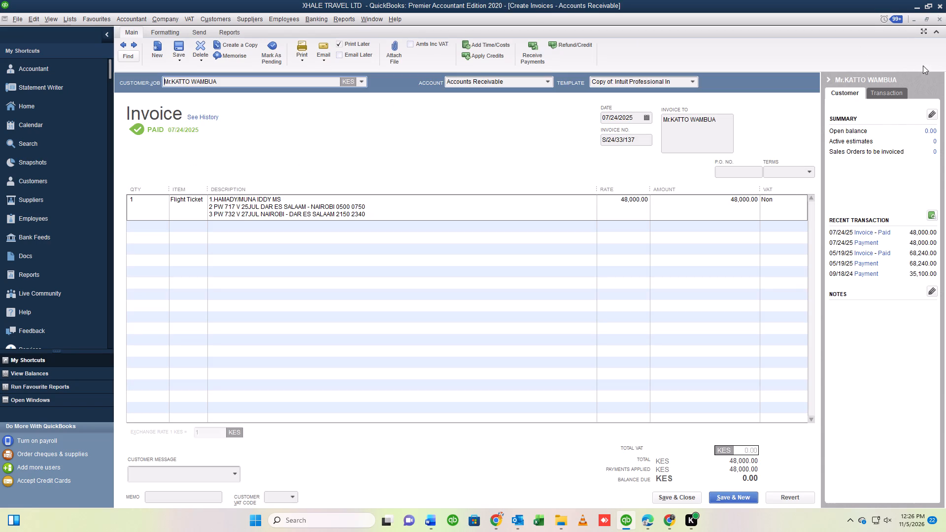
{"action": "left_click", "coordinate": [940, 19]}
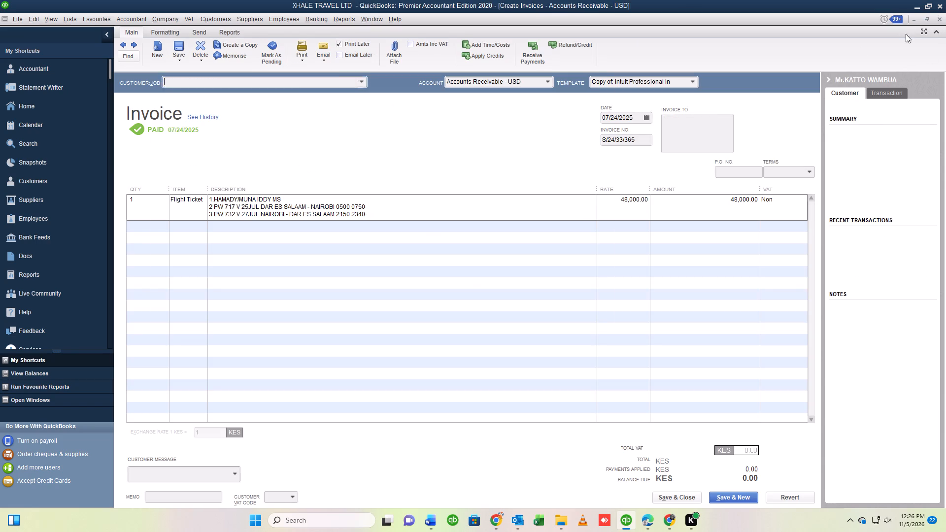
{"action": "left_click", "coordinate": [902, 94]}
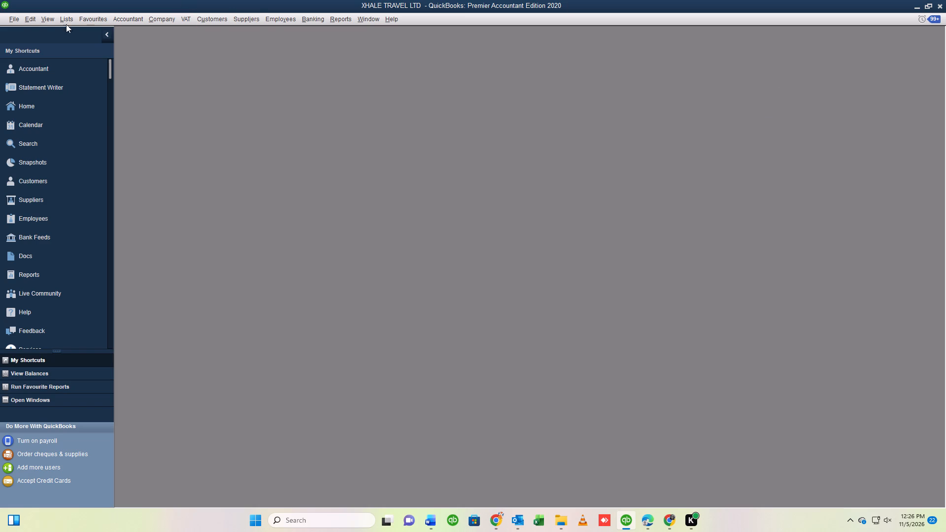
Open a blank customer invoice form, dismiss the VAT regulation notice, and maximise the form.
{"action": "left_click", "coordinate": [199, 15]}
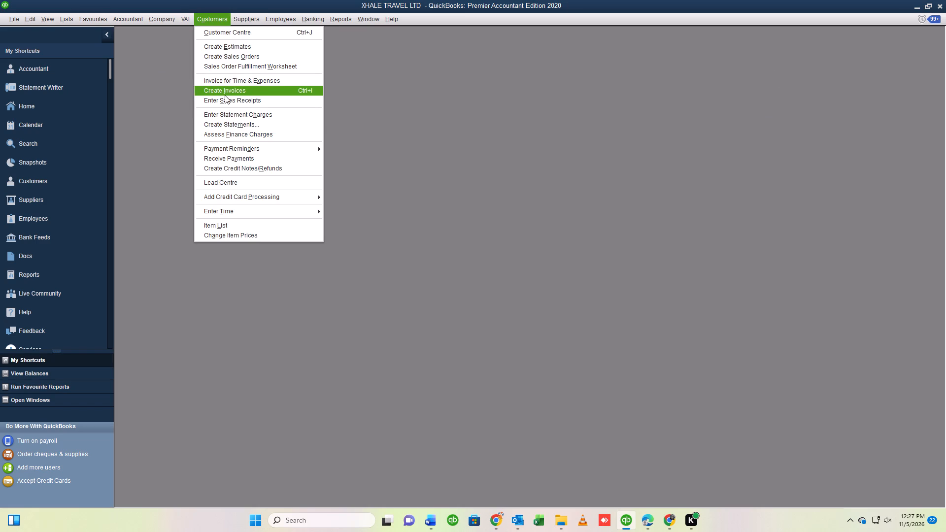
{"action": "left_click", "coordinate": [222, 93]}
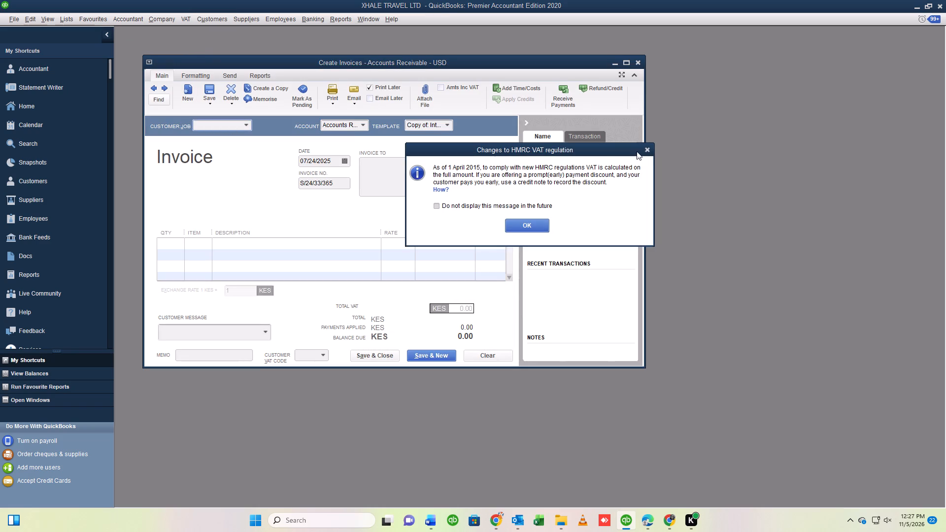
{"action": "left_click", "coordinate": [643, 148]}
{"action": "left_click", "coordinate": [623, 62]}
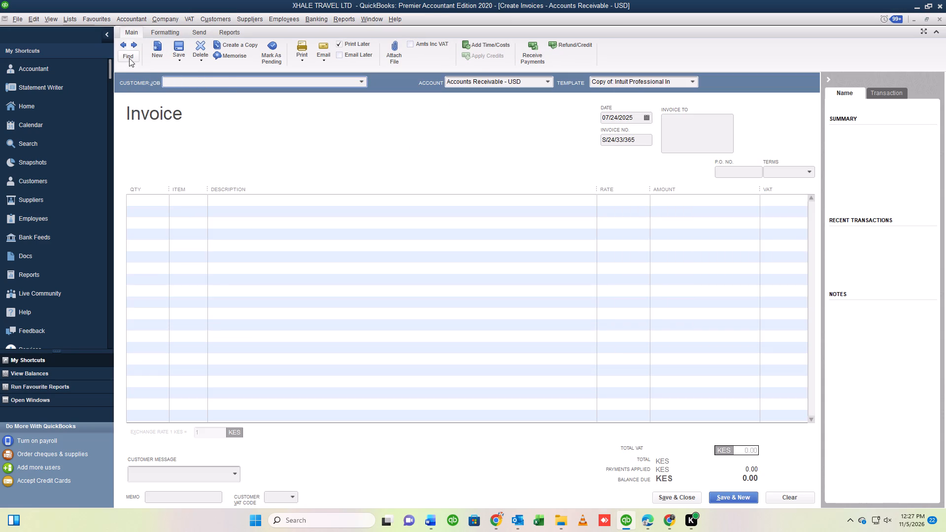
Start an invoice search and look through the customer list for the next customer to check.
{"action": "left_click", "coordinate": [129, 58]}
{"action": "left_click", "coordinate": [153, 35]}
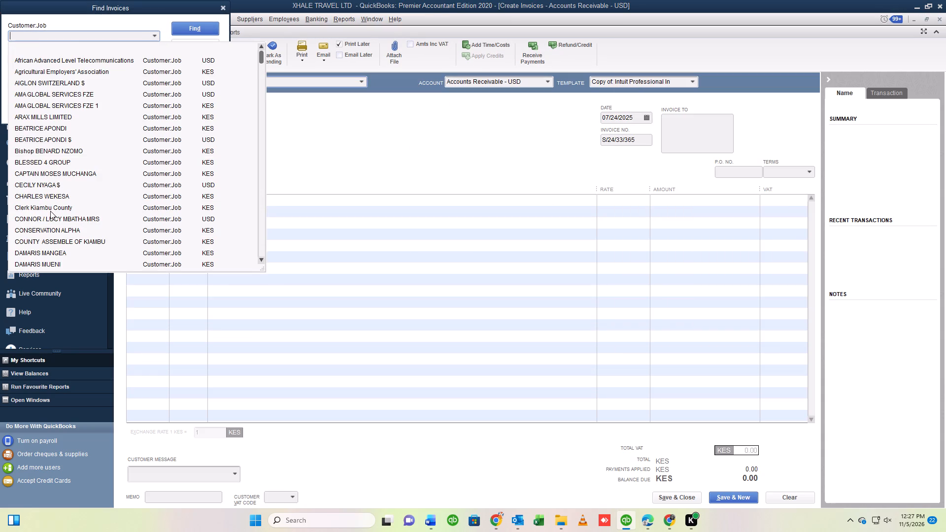
{"action": "scroll", "coordinate": [50, 211], "scroll_direction": "down", "scroll_amount": 3}
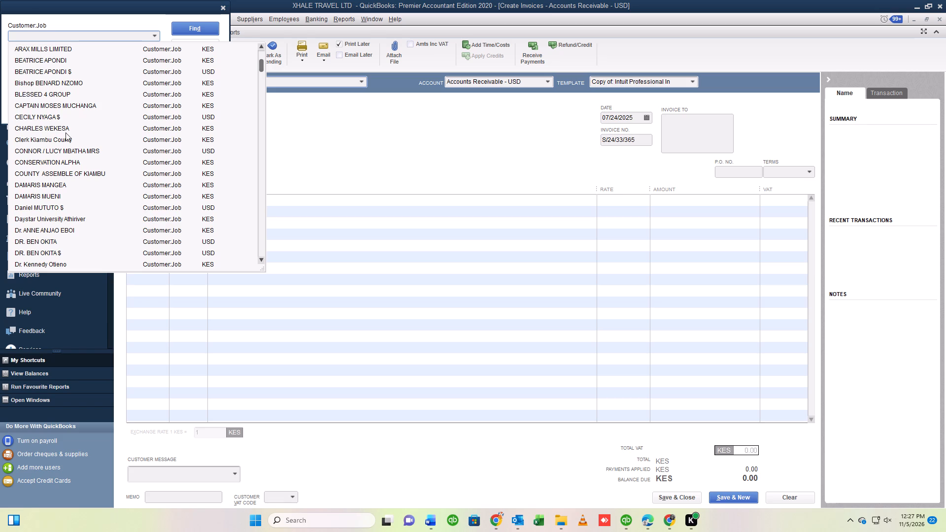
{"action": "scroll", "coordinate": [81, 195], "scroll_direction": "down", "scroll_amount": 8}
{"action": "scroll", "coordinate": [81, 195], "scroll_direction": "up", "scroll_amount": 1}
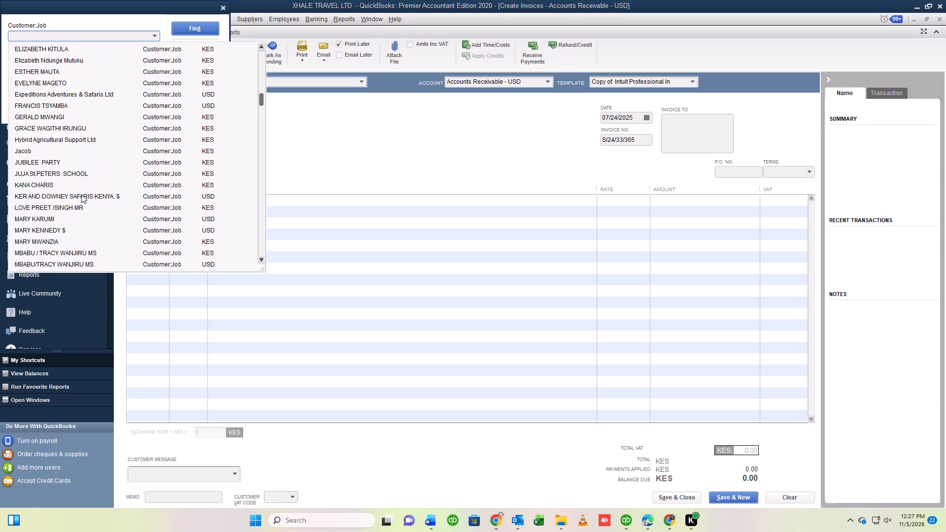
{"action": "scroll", "coordinate": [81, 195], "scroll_direction": "up", "scroll_amount": 2}
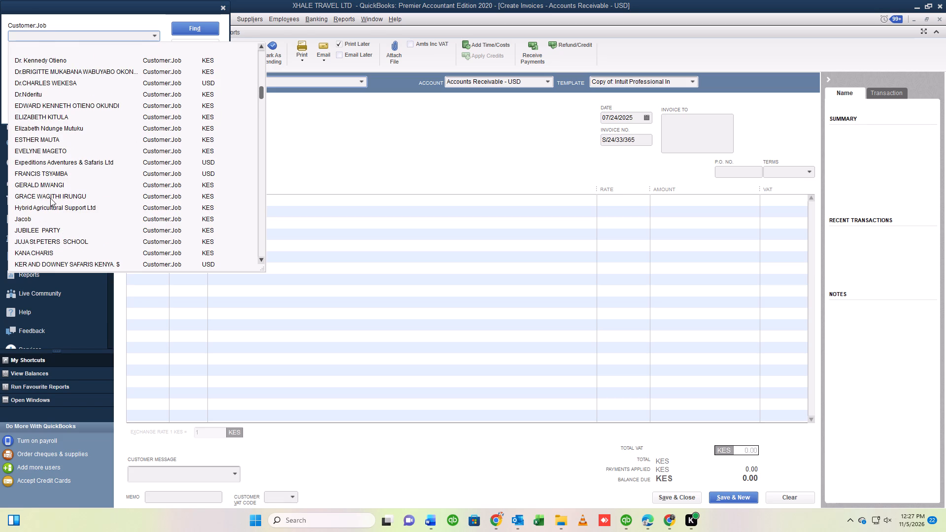
{"action": "scroll", "coordinate": [50, 196], "scroll_direction": "up", "scroll_amount": 6}
{"action": "scroll", "coordinate": [51, 195], "scroll_direction": "down", "scroll_amount": 9}
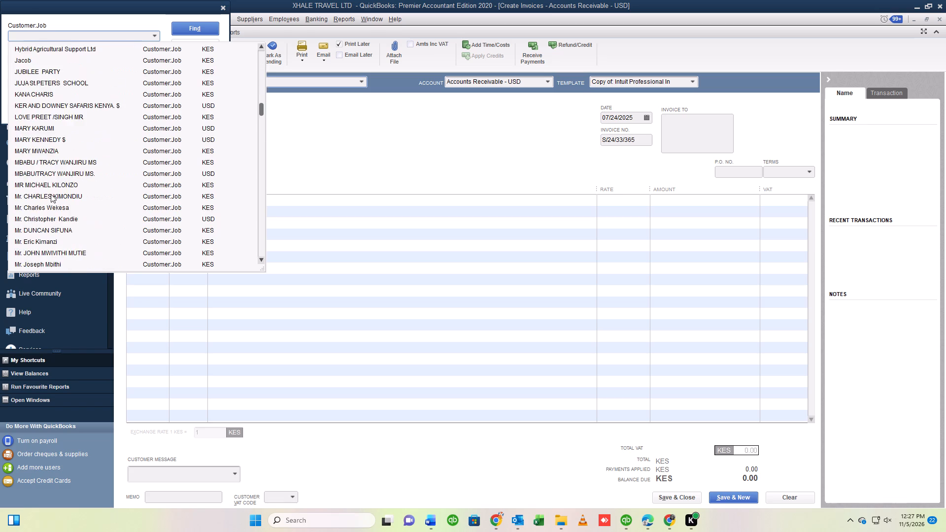
{"action": "scroll", "coordinate": [51, 194], "scroll_direction": "down", "scroll_amount": 6}
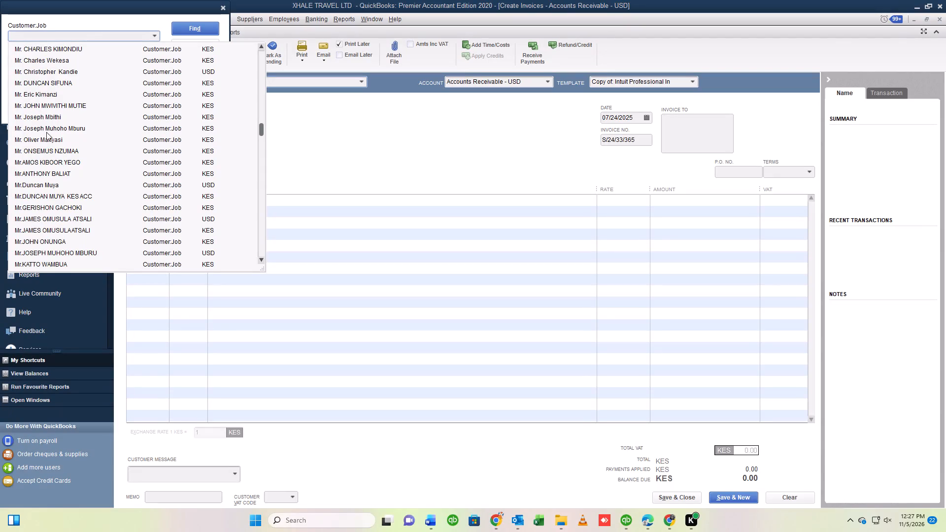
{"action": "left_click", "coordinate": [34, 61]}
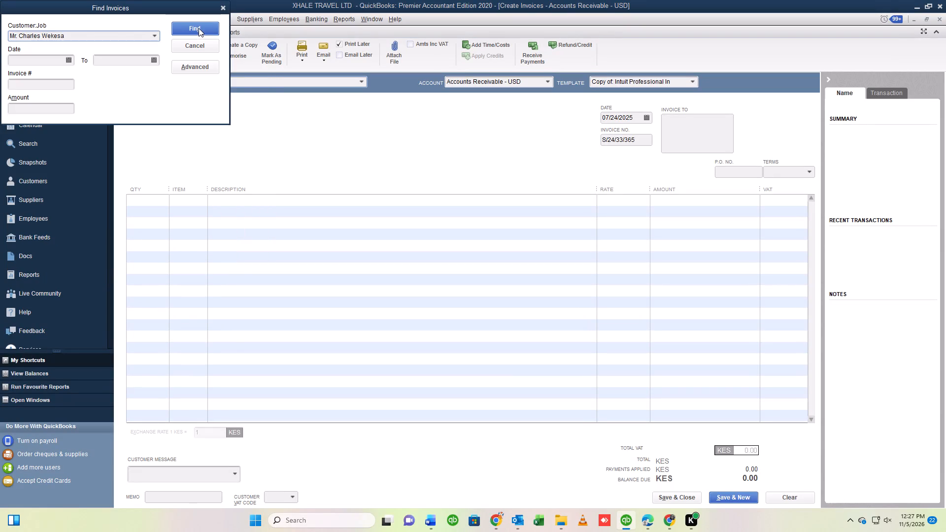
{"action": "left_click", "coordinate": [200, 27]}
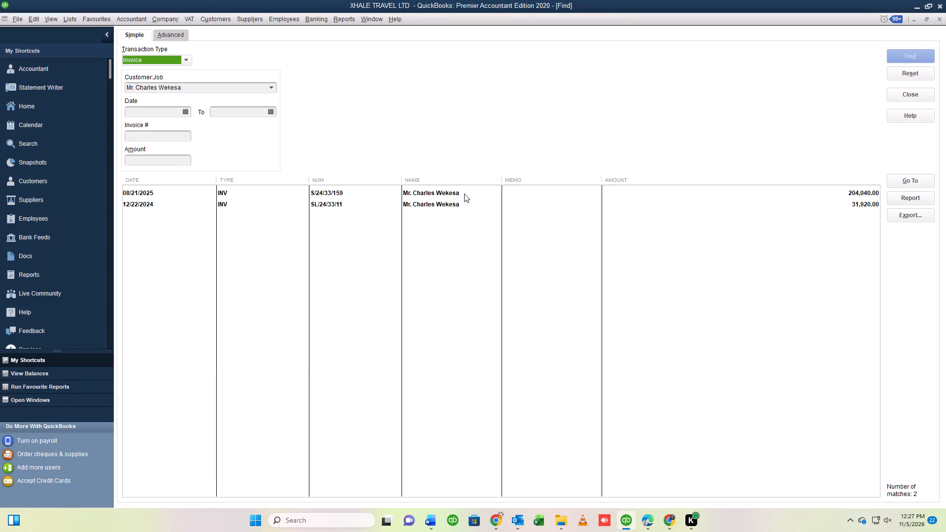
{"action": "left_click", "coordinate": [859, 206]}
{"action": "left_click", "coordinate": [910, 185]}
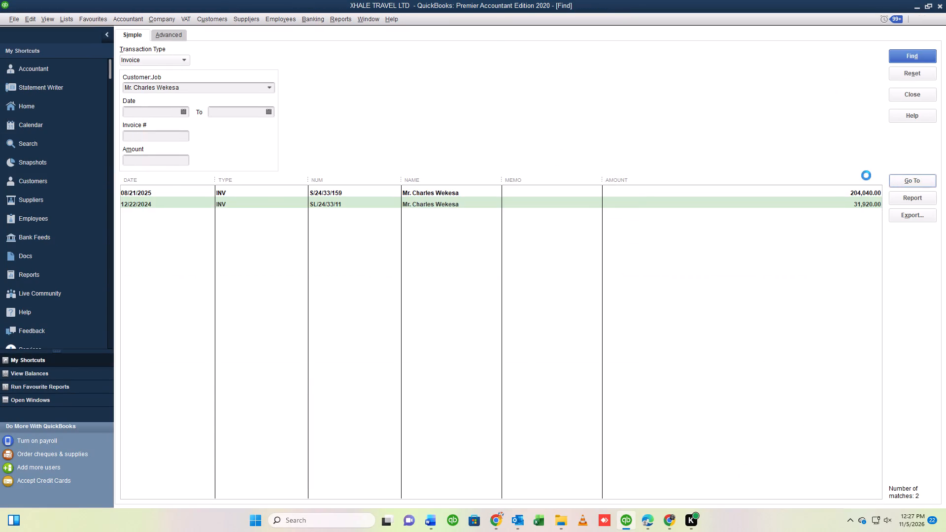
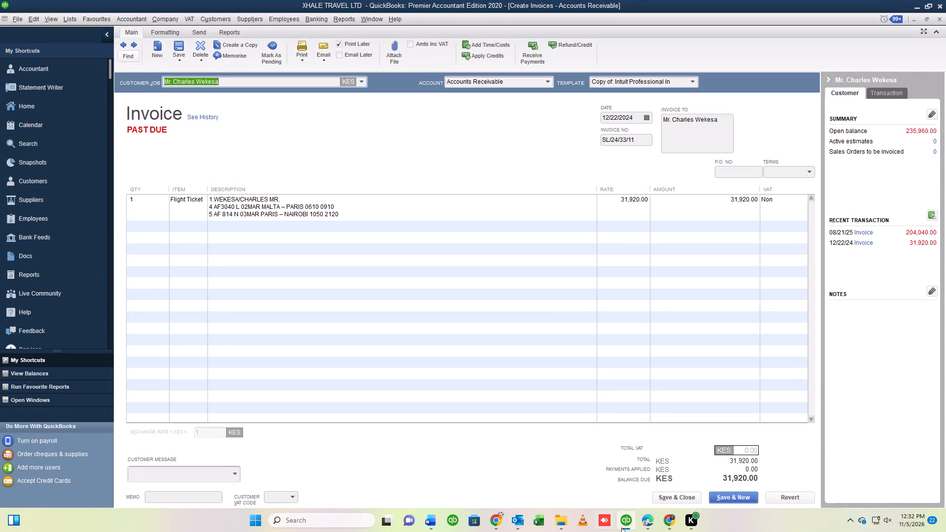
Switch to the online Sales List in Chrome and close the payment details of invoice SL/2024/33/137.
{"action": "left_click", "coordinate": [501, 525]}
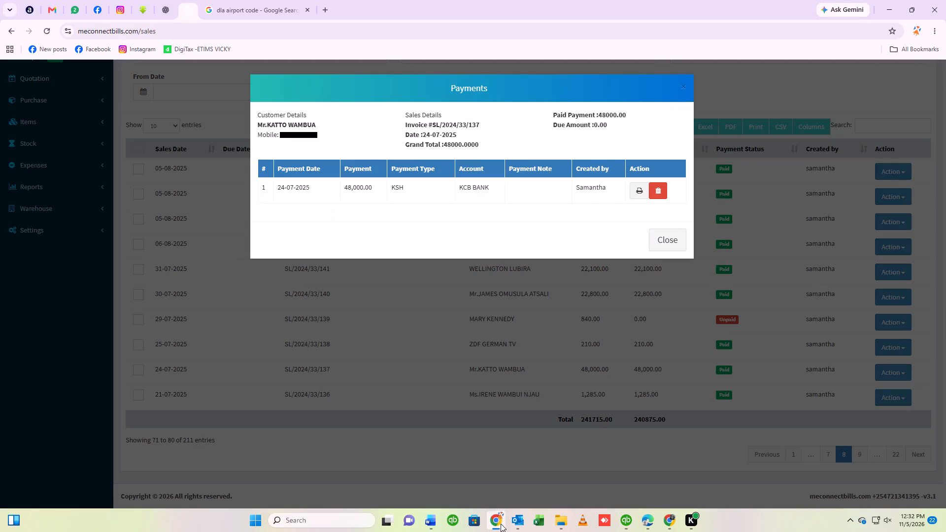
{"action": "left_click", "coordinate": [663, 242]}
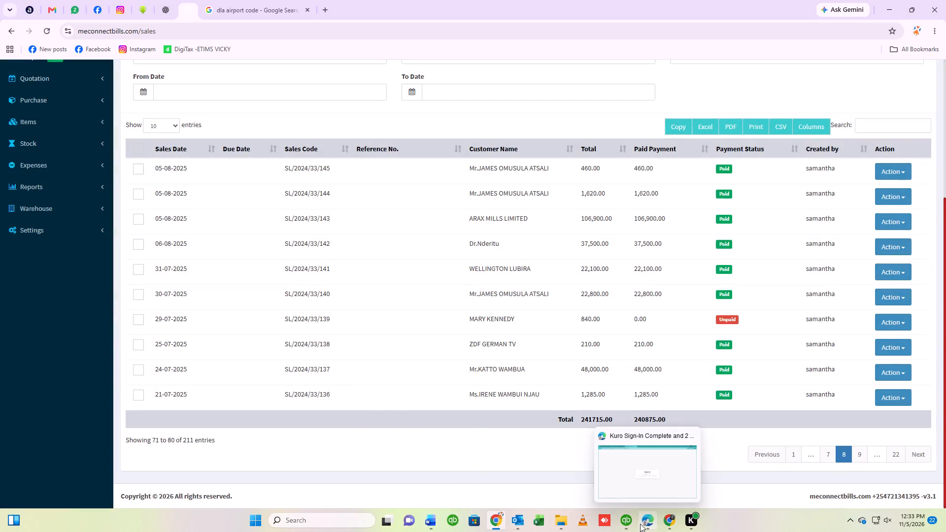
Check the open QuickBooks invoice's number, find sale SL/2024/33/11 on page 21 of the web Sales List, and view its payment details.
{"action": "left_click", "coordinate": [625, 521]}
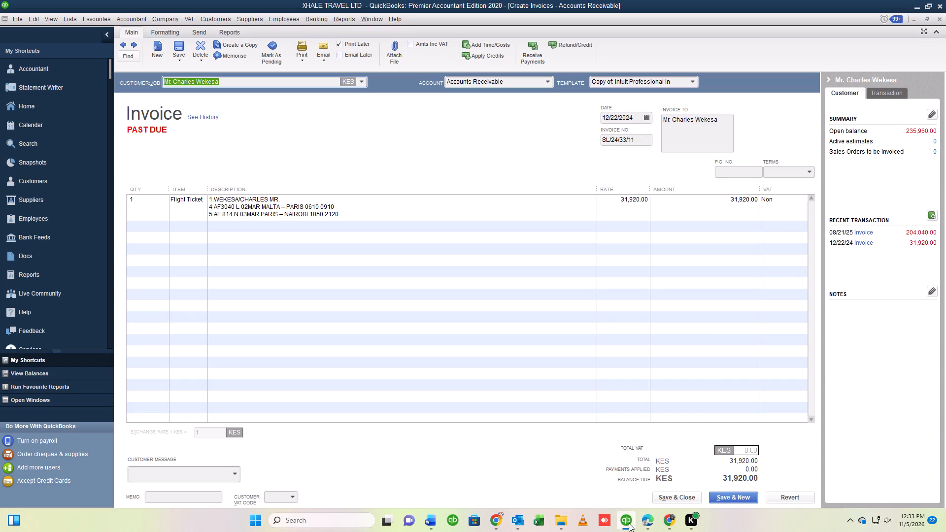
{"action": "left_click", "coordinate": [499, 522]}
{"action": "scroll", "coordinate": [771, 383], "scroll_direction": "down", "scroll_amount": 1}
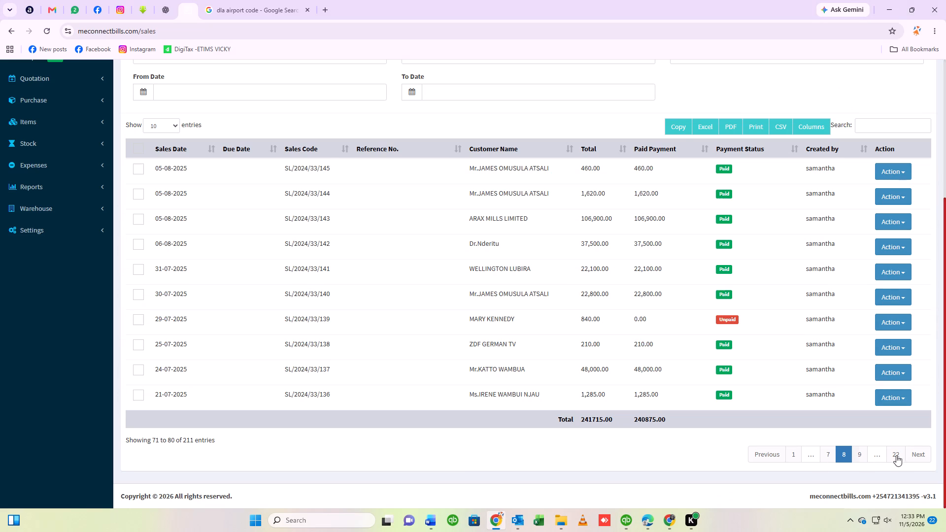
{"action": "left_click", "coordinate": [900, 455]}
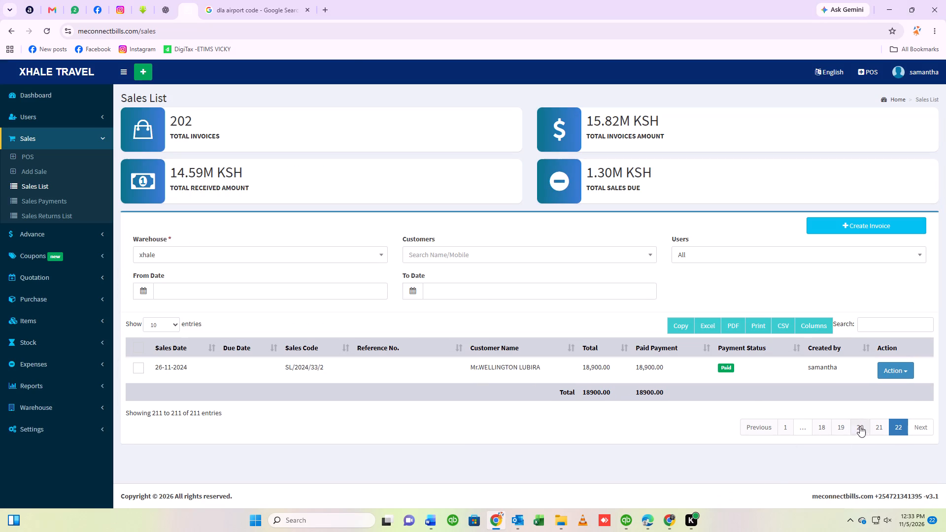
{"action": "left_click", "coordinate": [874, 425]}
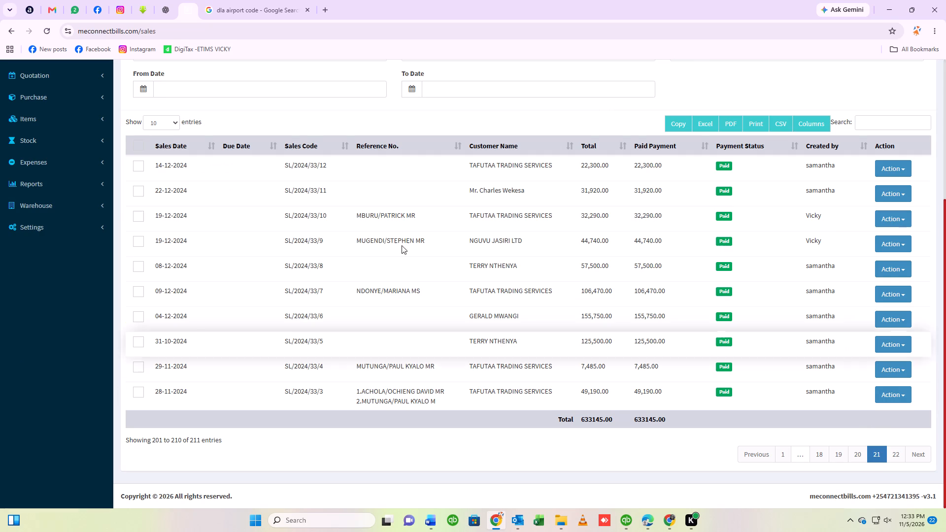
{"action": "left_click", "coordinate": [904, 191]}
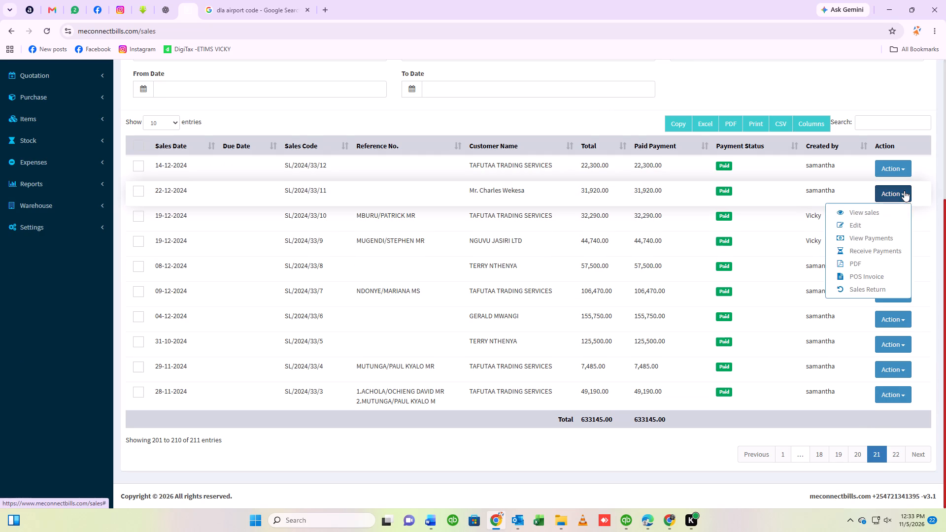
{"action": "left_click", "coordinate": [864, 240]}
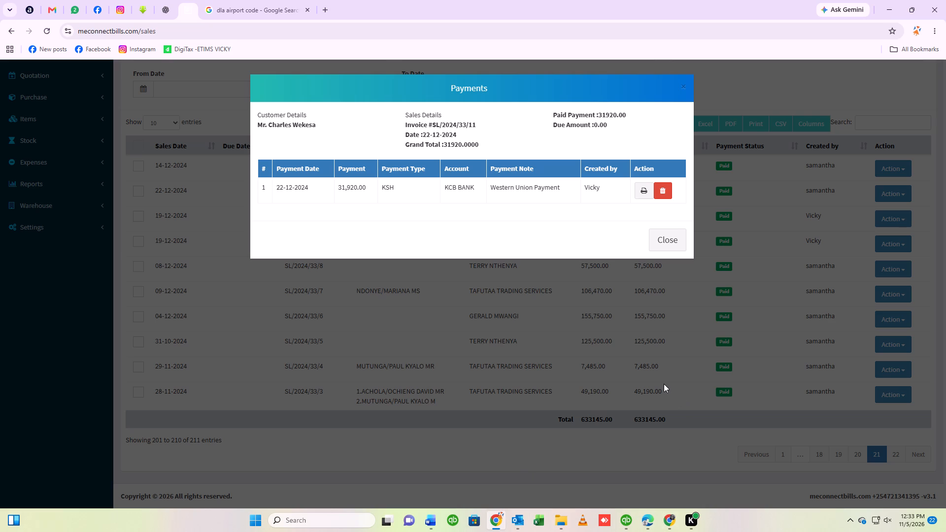
{"action": "left_click", "coordinate": [631, 523]}
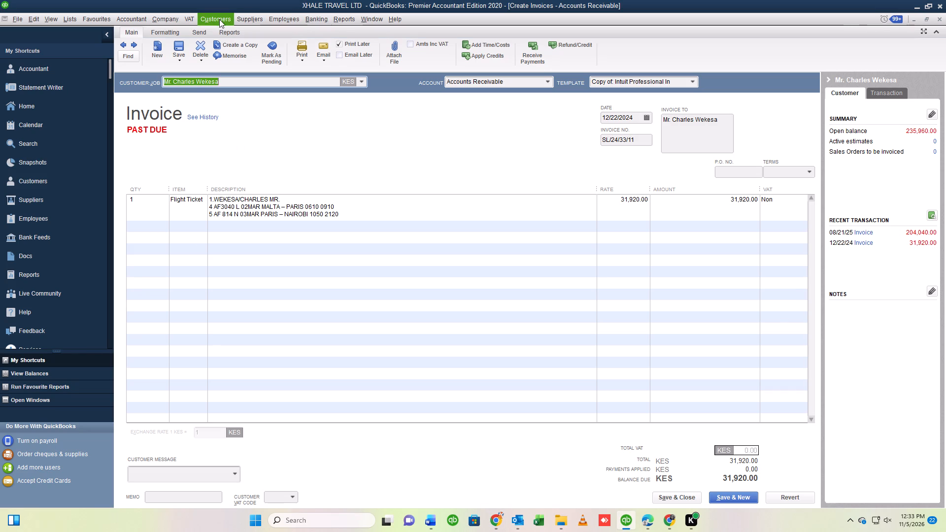
{"action": "left_click", "coordinate": [219, 19]}
{"action": "left_click", "coordinate": [235, 159]}
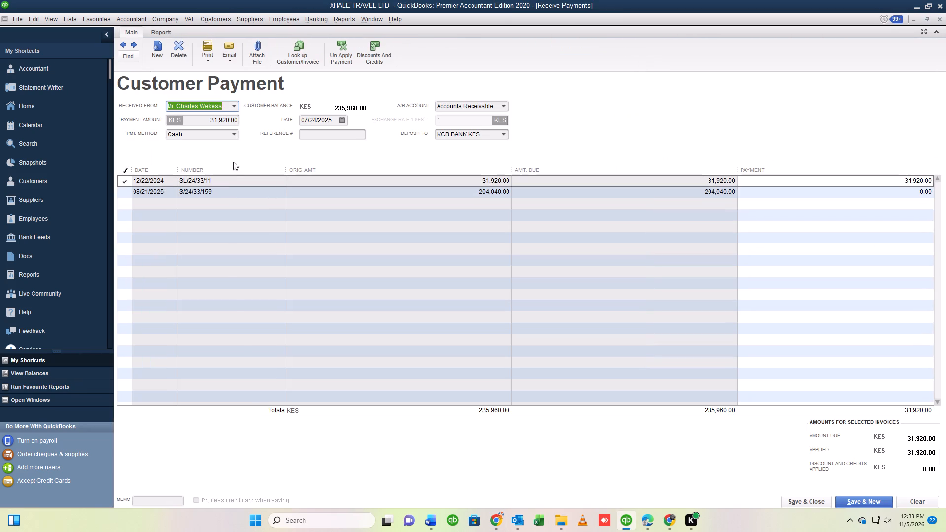
{"action": "left_click", "coordinate": [340, 120]}
{"action": "triple_click", "coordinate": [311, 138]}
{"action": "double_click", "coordinate": [311, 138]}
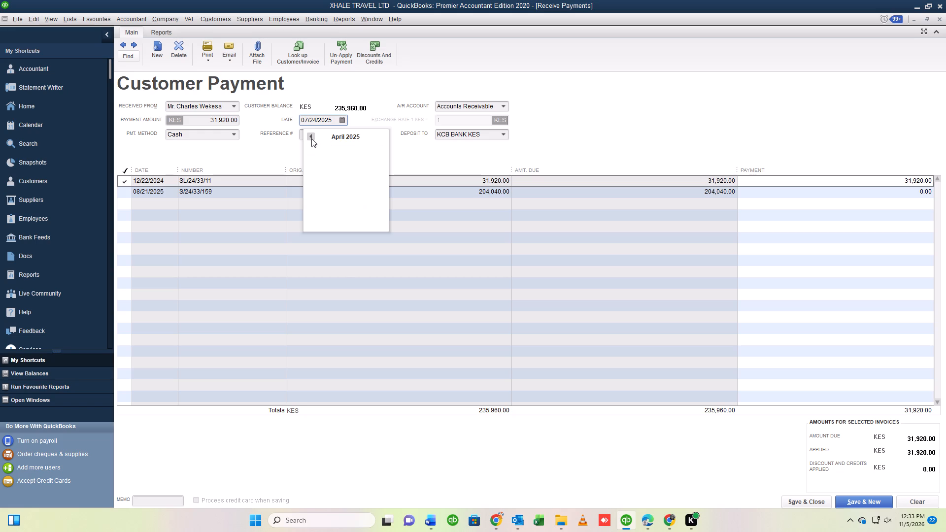
{"action": "left_click", "coordinate": [310, 138]}
{"action": "left_click", "coordinate": [310, 138]}
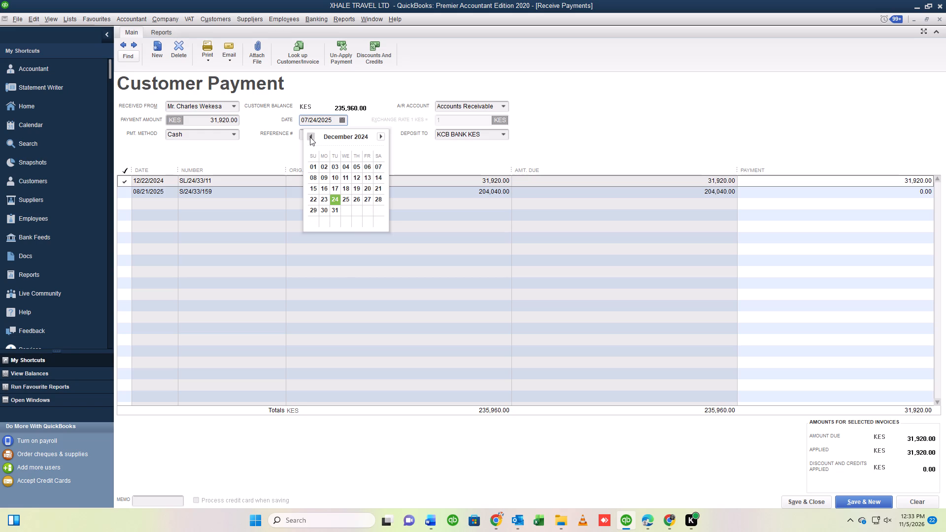
{"action": "left_click", "coordinate": [314, 198]}
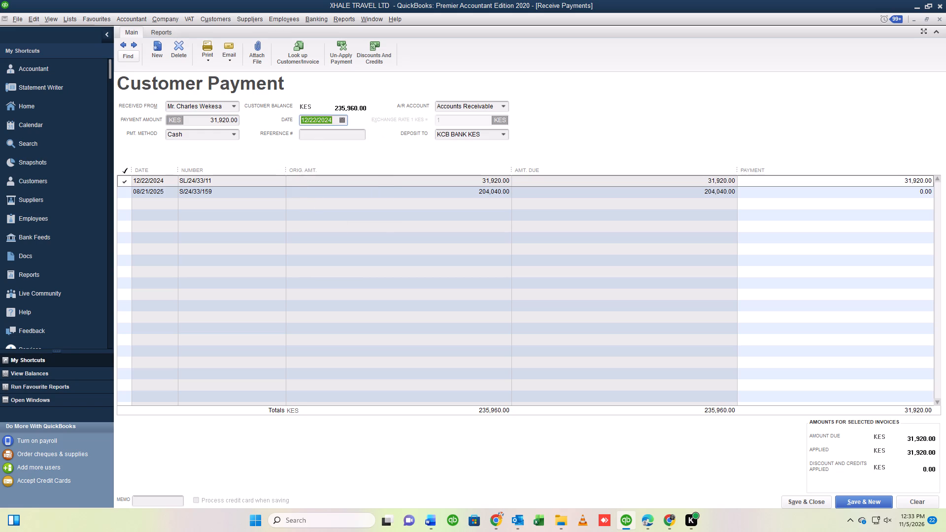
Enter SL/2024/33/11 as the payment reference and save the back-dated payment, ready for a new one.
{"action": "left_click", "coordinate": [316, 136]}
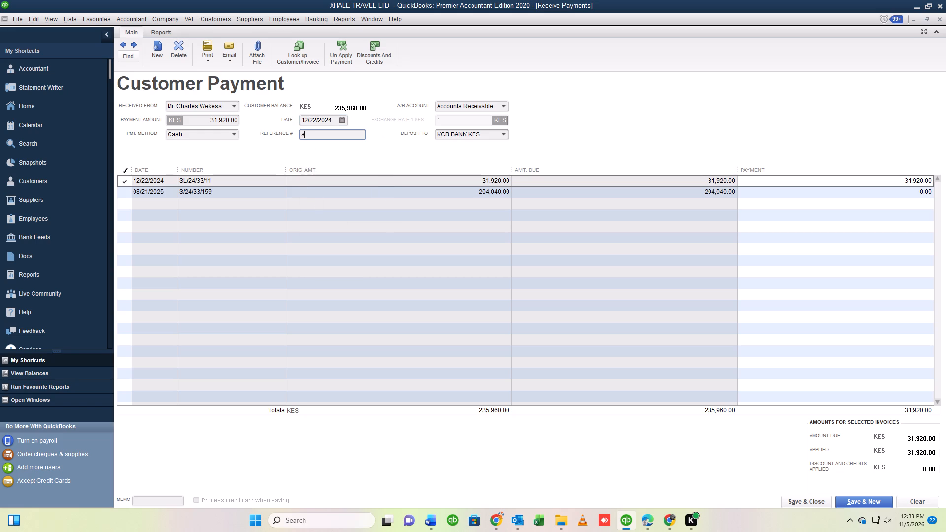
{"action": "key", "text": "BackSpace"}
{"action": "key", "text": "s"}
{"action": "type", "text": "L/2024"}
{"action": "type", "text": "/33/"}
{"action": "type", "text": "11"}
{"action": "left_click", "coordinate": [857, 502]}
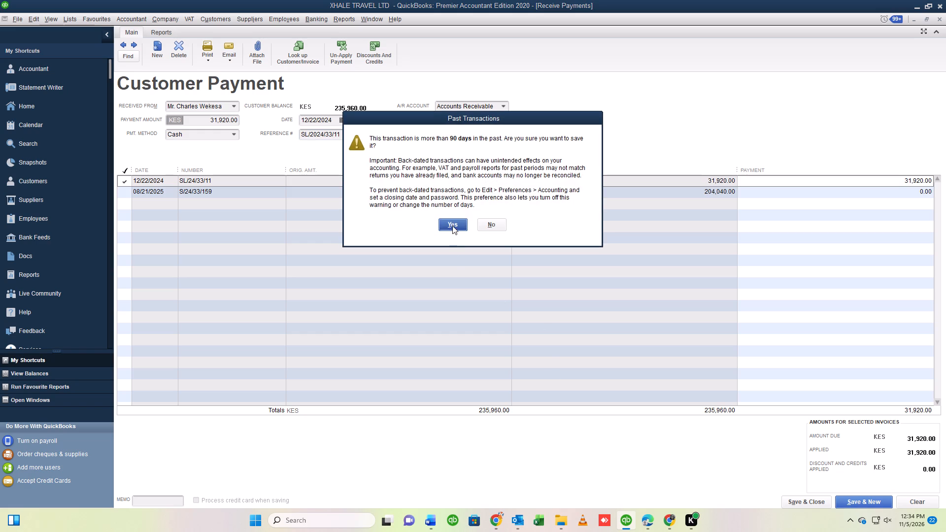
{"action": "left_click", "coordinate": [452, 226]}
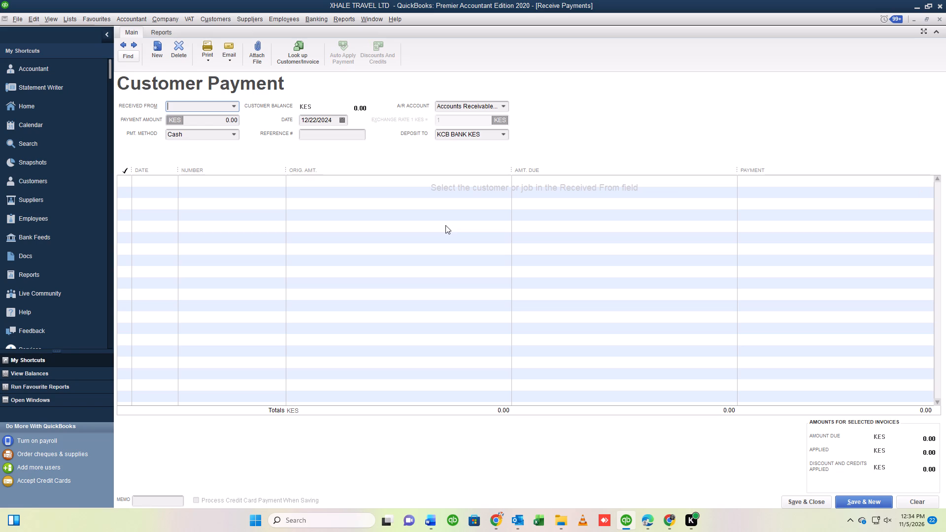
{"action": "left_click", "coordinate": [943, 18]}
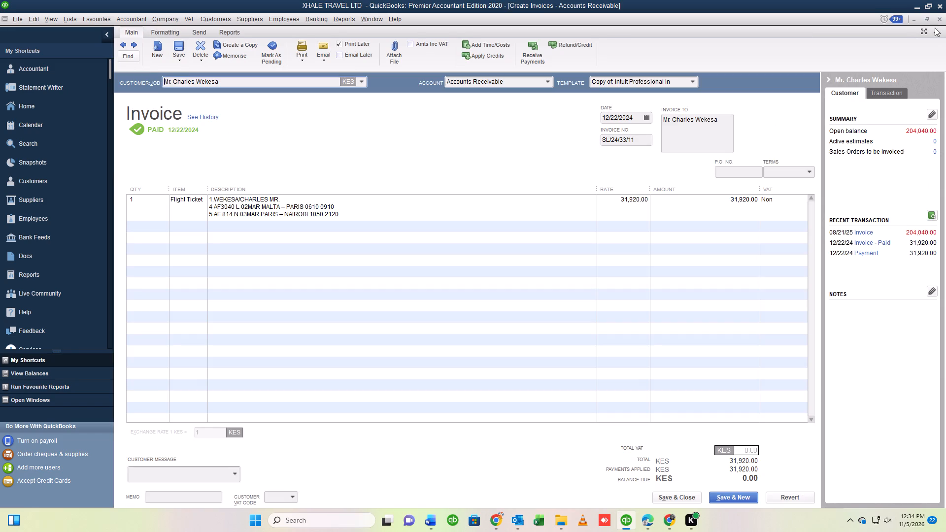
{"action": "left_click", "coordinate": [936, 20]}
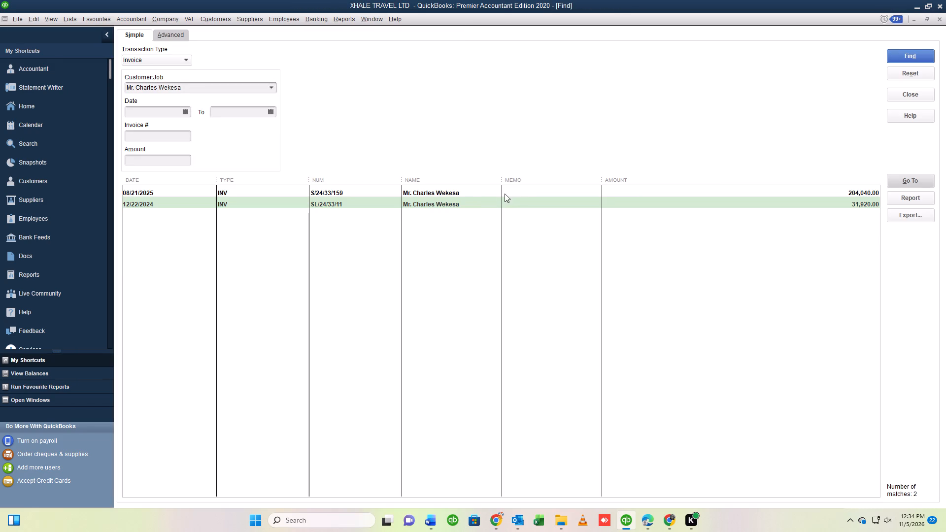
{"action": "left_click", "coordinate": [475, 189]}
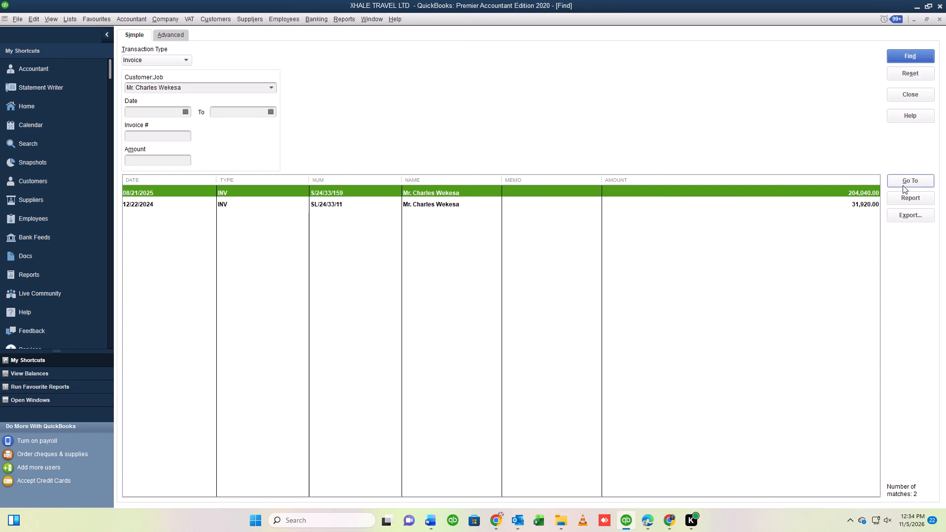
{"action": "left_click", "coordinate": [903, 185]}
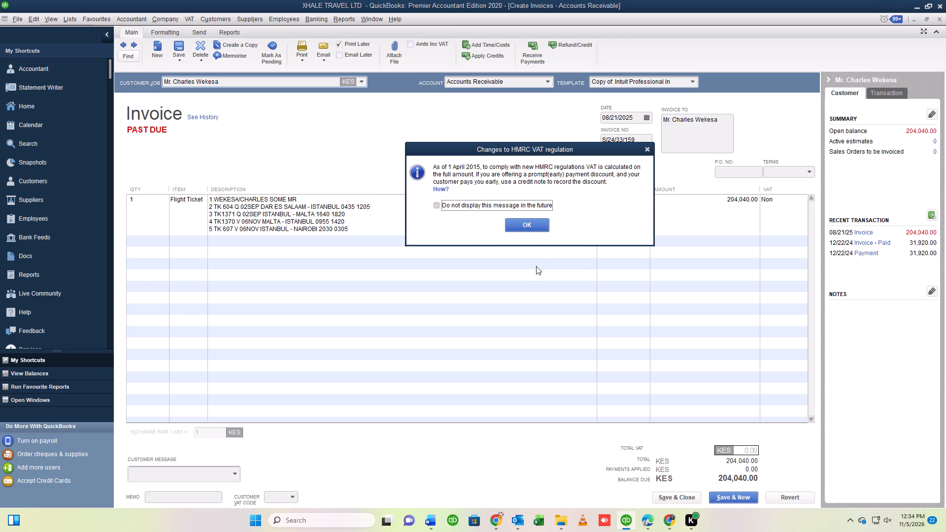
{"action": "left_click", "coordinate": [538, 223]}
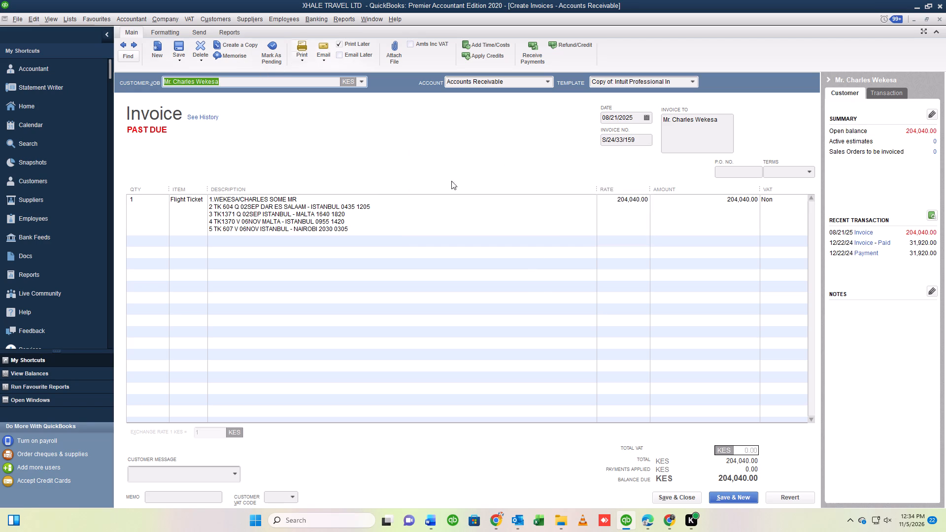
{"action": "left_click", "coordinate": [246, 21]}
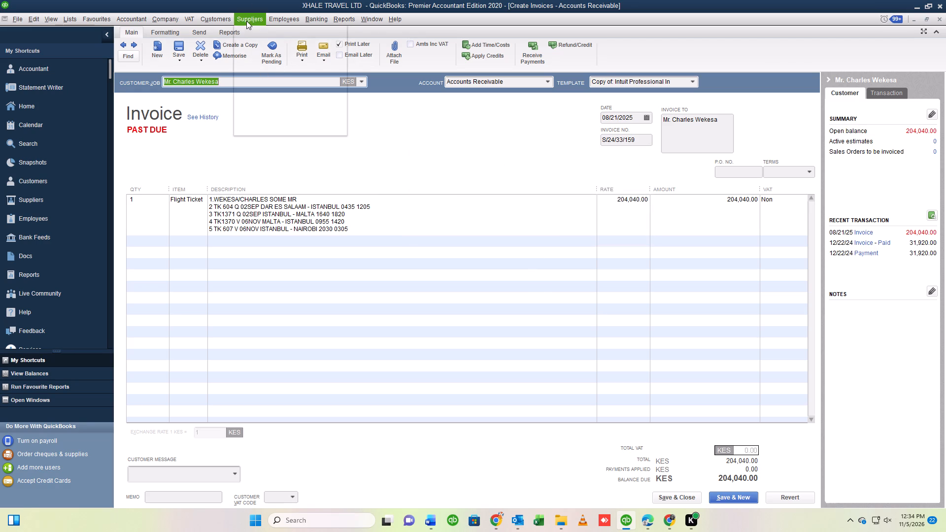
{"action": "left_click", "coordinate": [215, 18]}
{"action": "left_click", "coordinate": [214, 18]}
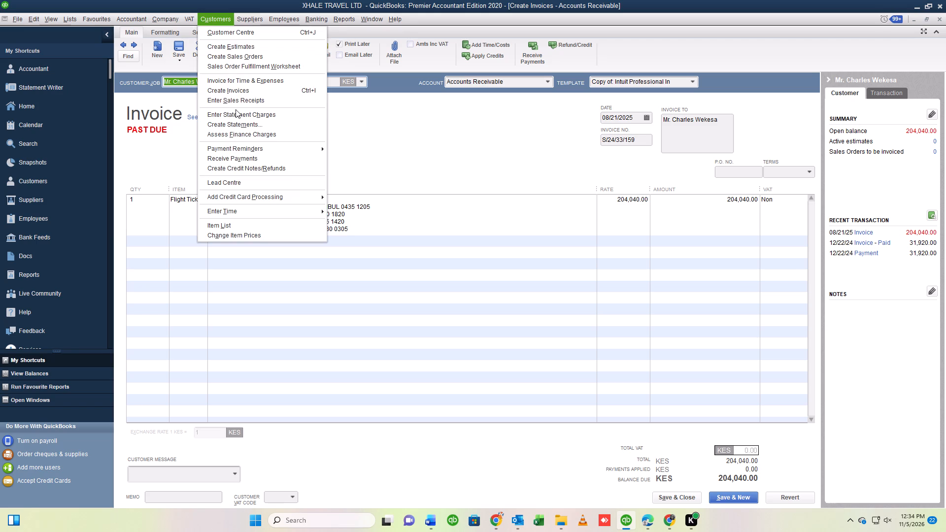
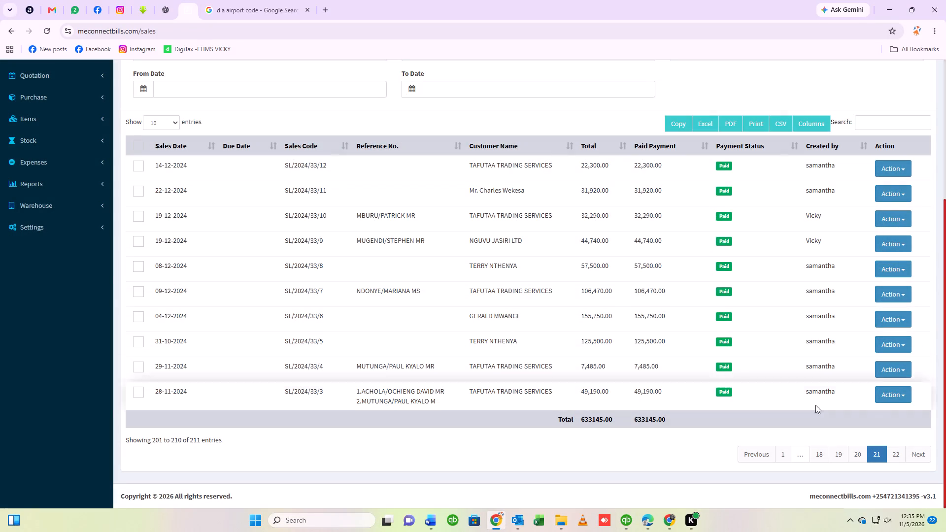
Look back through the online Sales List from page 21 to page 9, examining the newer sales for the next one to check.
{"action": "left_click", "coordinate": [820, 457]}
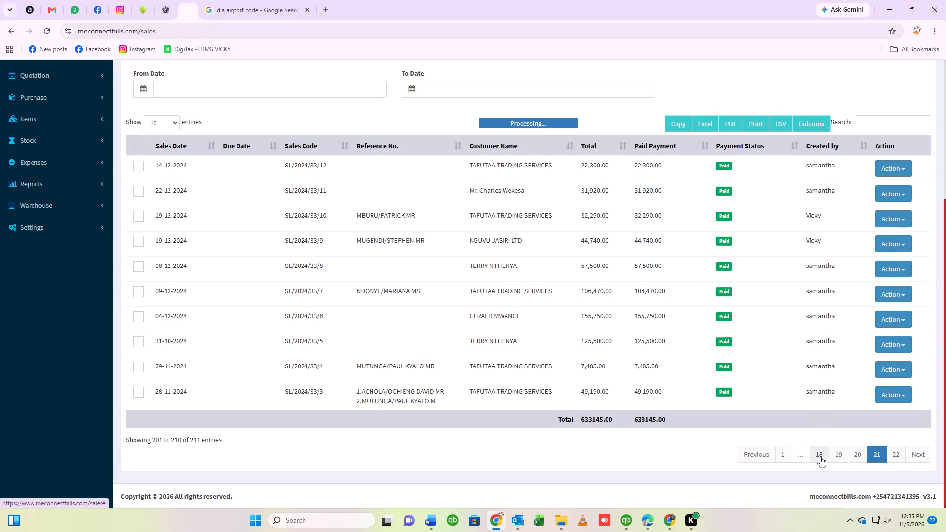
{"action": "left_click", "coordinate": [821, 457]}
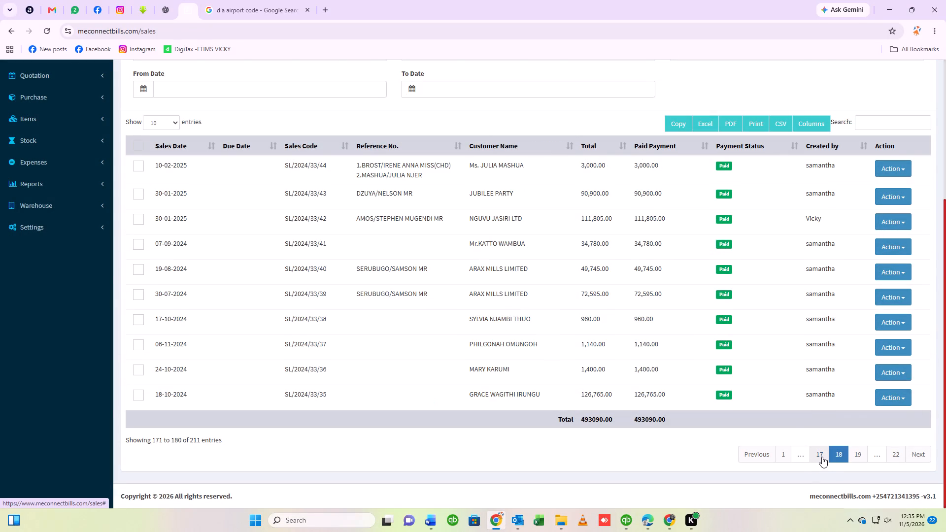
{"action": "left_click", "coordinate": [819, 460]}
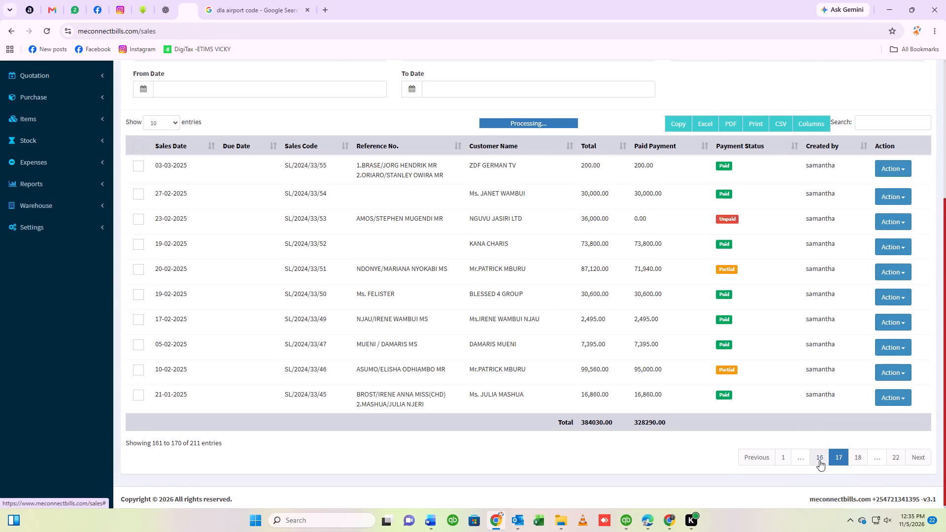
{"action": "left_click", "coordinate": [819, 463]}
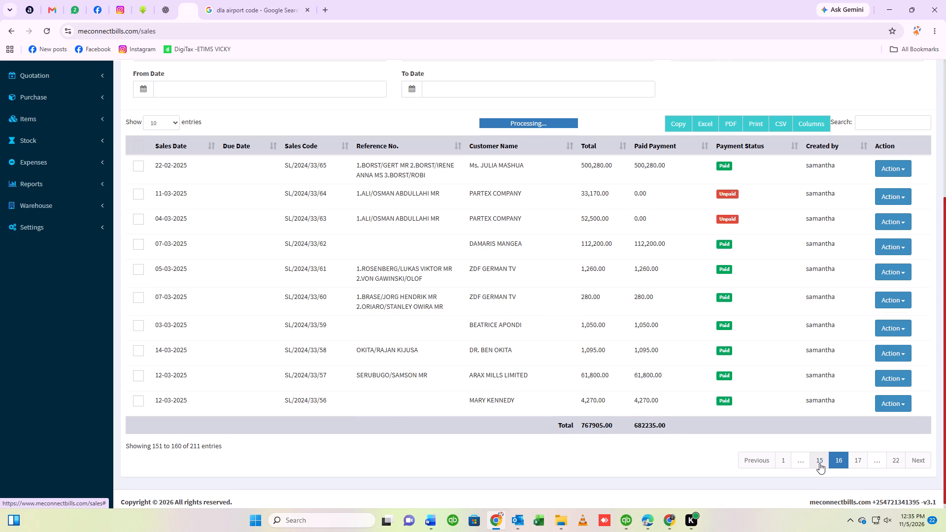
{"action": "left_click", "coordinate": [819, 463]}
{"action": "left_click", "coordinate": [818, 462]}
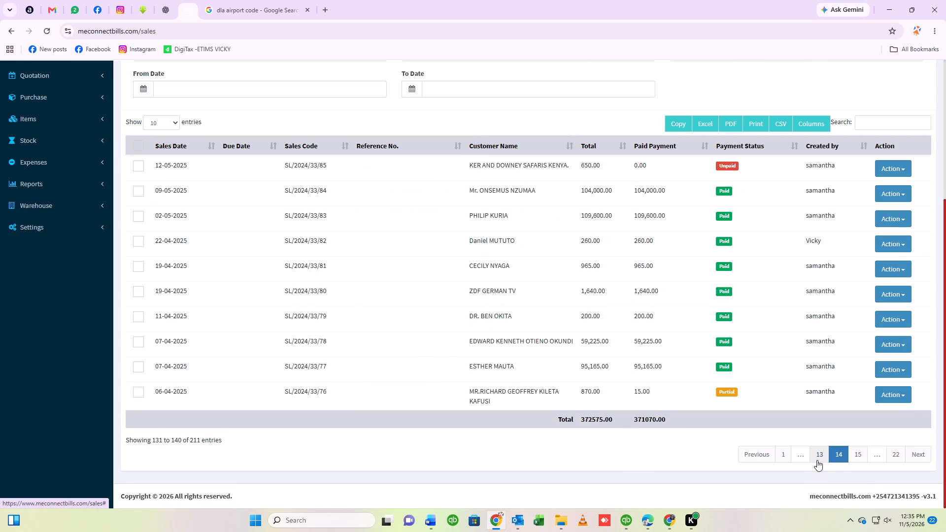
{"action": "left_click", "coordinate": [817, 460]}
{"action": "left_click", "coordinate": [817, 460]}
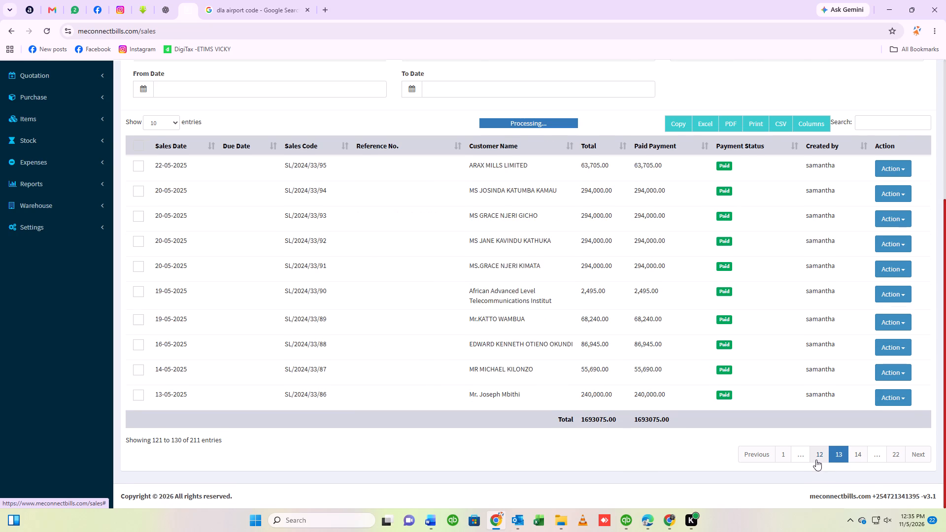
{"action": "left_click", "coordinate": [815, 459]}
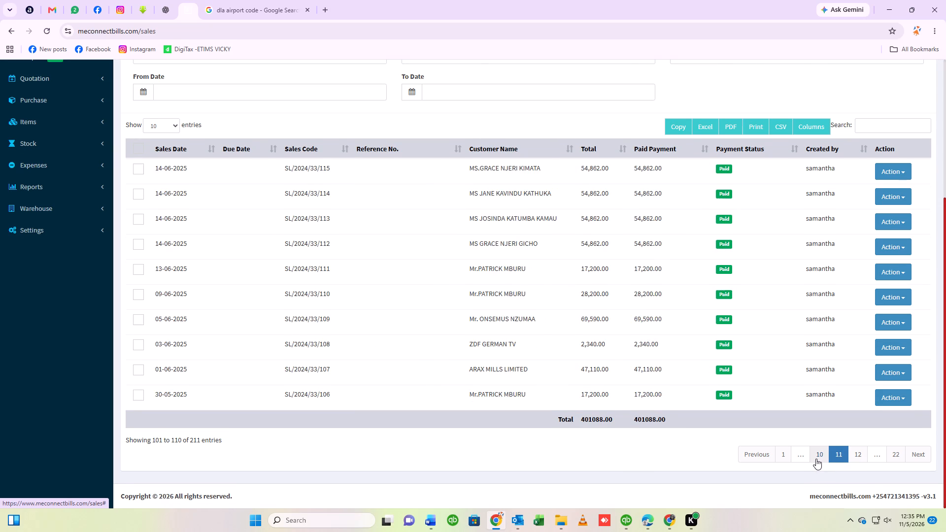
{"action": "left_click", "coordinate": [816, 459]}
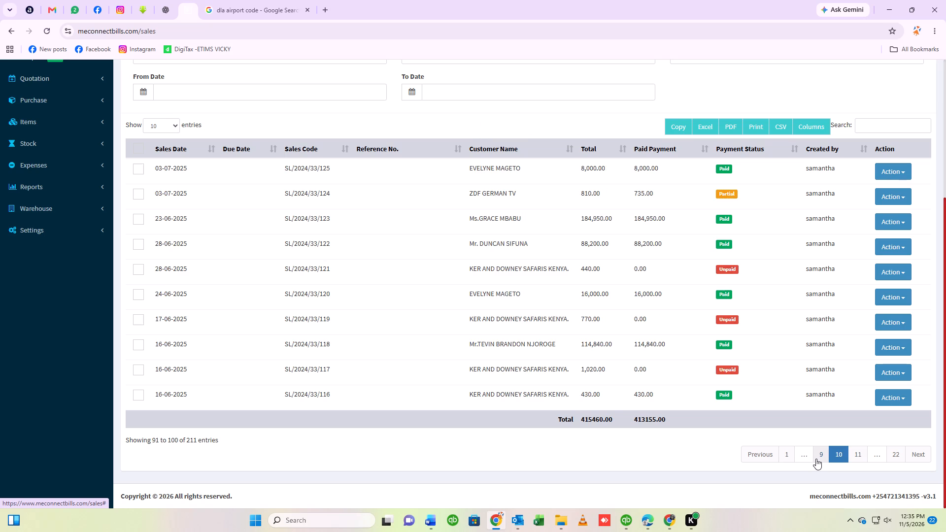
{"action": "left_click", "coordinate": [815, 458]}
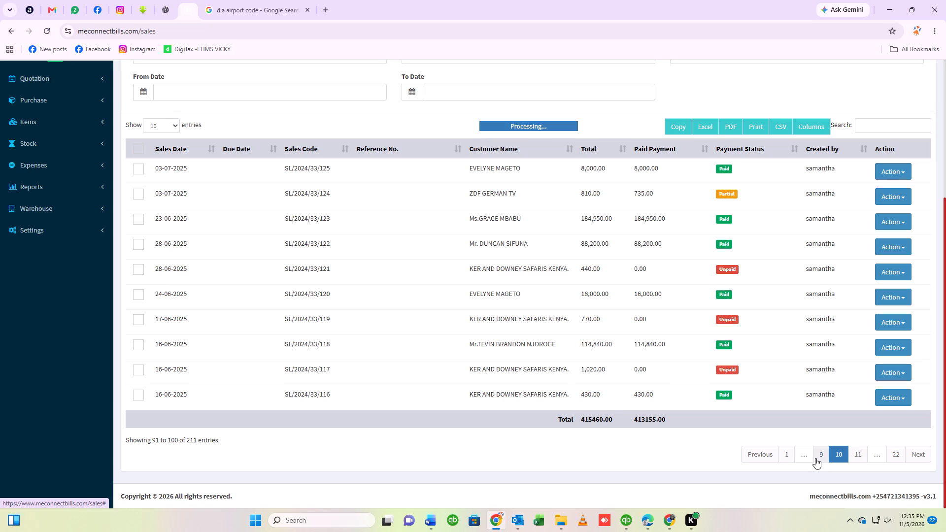
{"action": "left_click", "coordinate": [815, 458]}
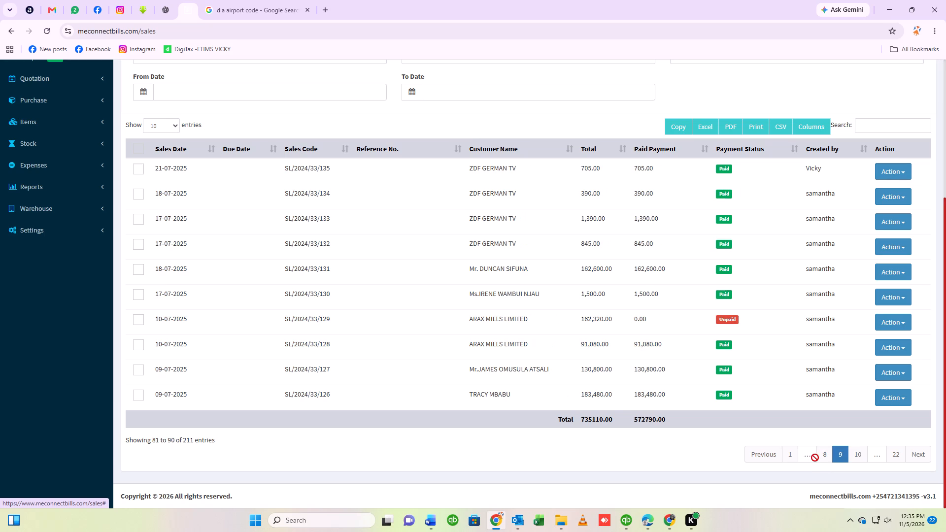
Page back through the online Sales List to the invoices from late August and September 2025.
{"action": "left_click", "coordinate": [815, 458]}
{"action": "left_click", "coordinate": [827, 455]}
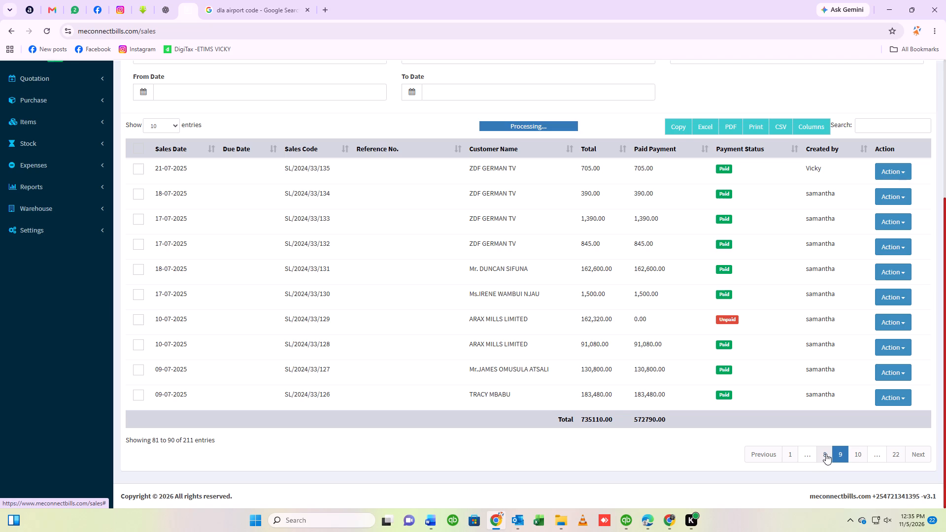
{"action": "left_click", "coordinate": [825, 453]}
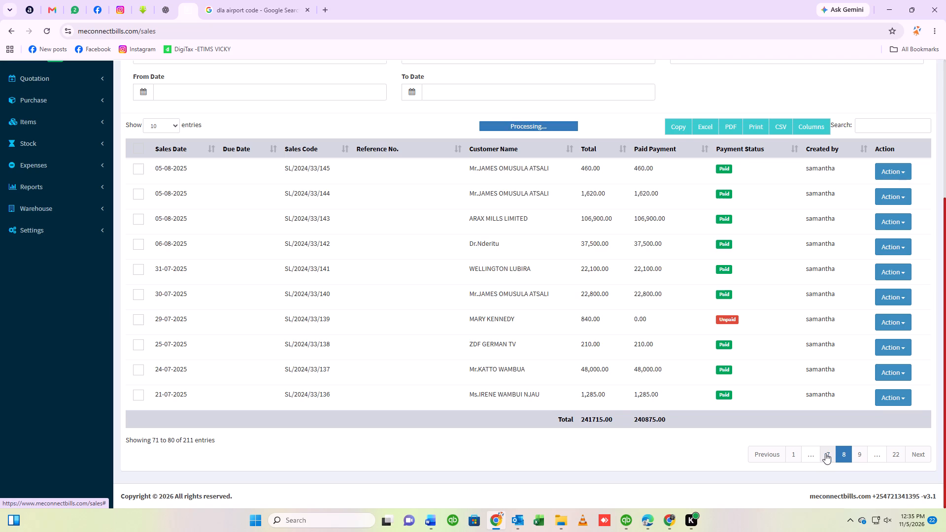
{"action": "left_click", "coordinate": [825, 453]}
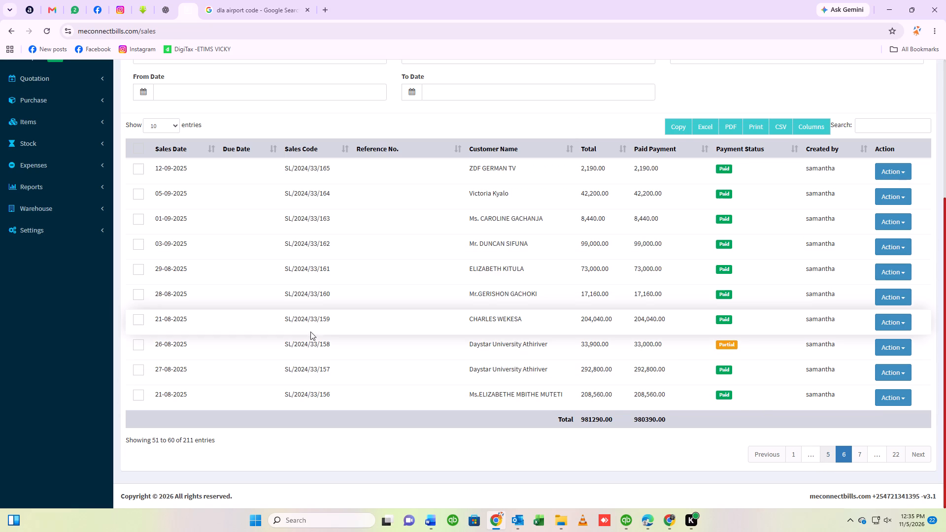
{"action": "left_click", "coordinate": [903, 322]}
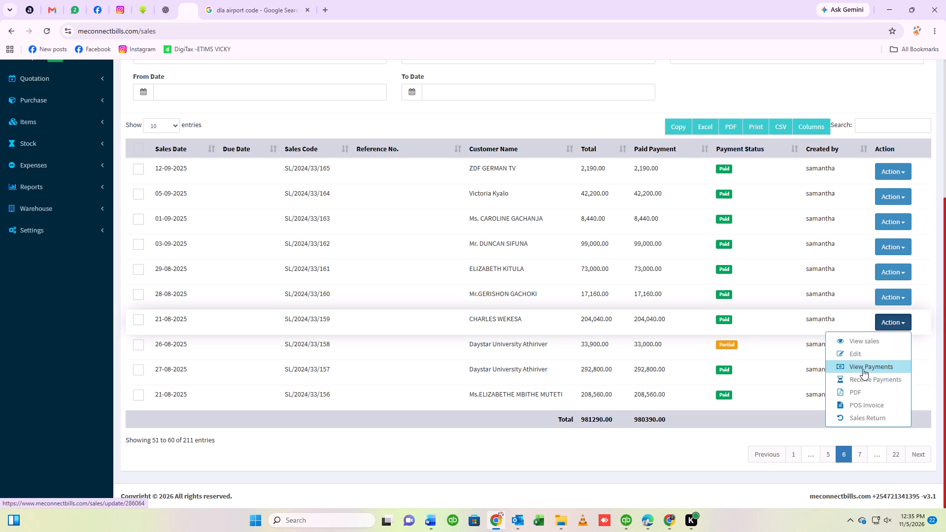
{"action": "left_click", "coordinate": [865, 368]}
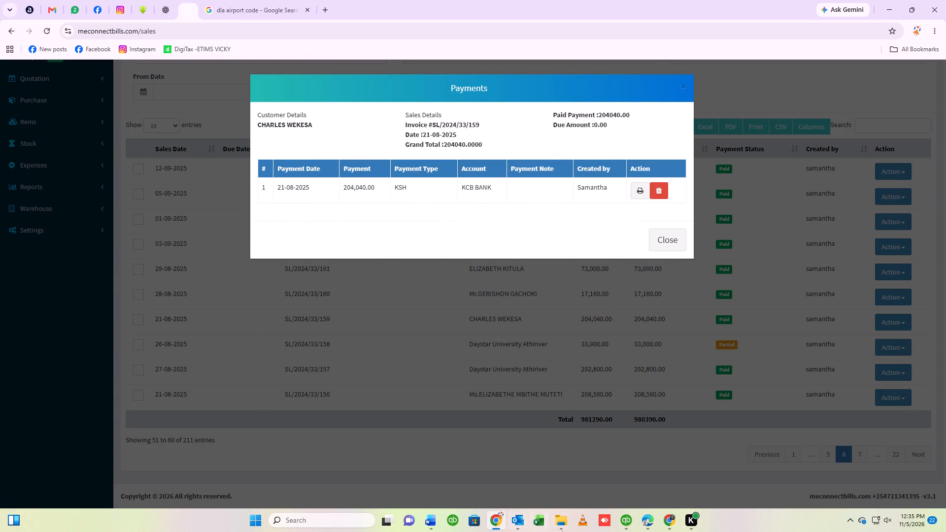
Switch to QuickBooks and set the date of the 204,040.00 customer payment to 08/21/2025.
{"action": "left_click", "coordinate": [627, 521]}
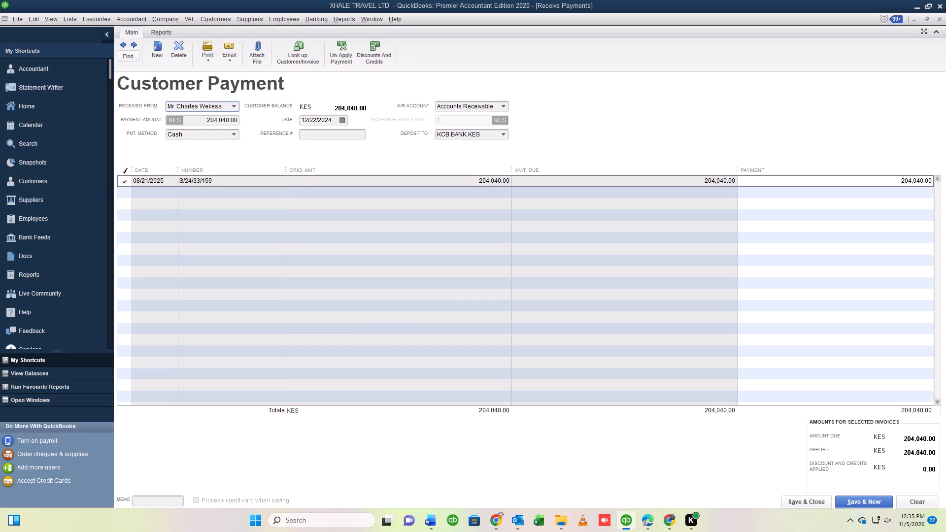
{"action": "left_click", "coordinate": [343, 121]}
{"action": "triple_click", "coordinate": [377, 136]}
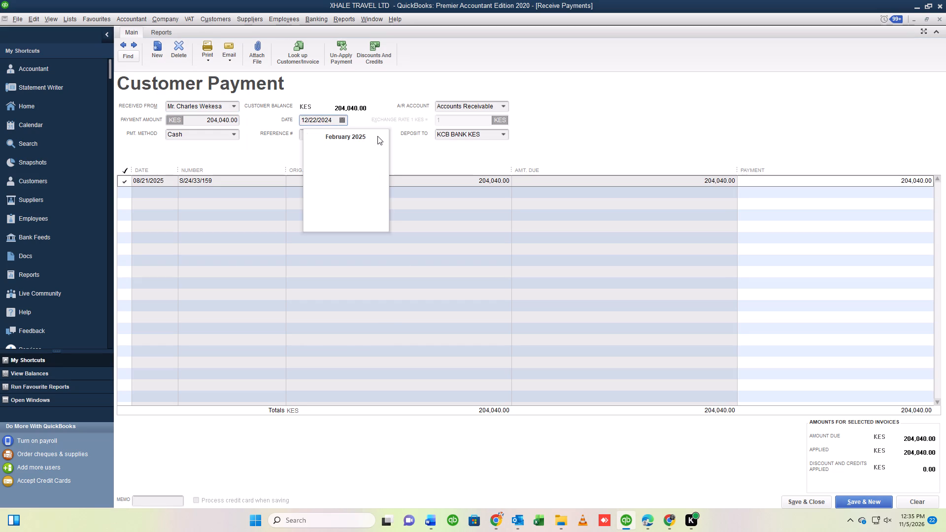
{"action": "triple_click", "coordinate": [377, 136]}
{"action": "left_click", "coordinate": [377, 136]}
{"action": "left_click", "coordinate": [378, 136]}
{"action": "left_click", "coordinate": [358, 200]}
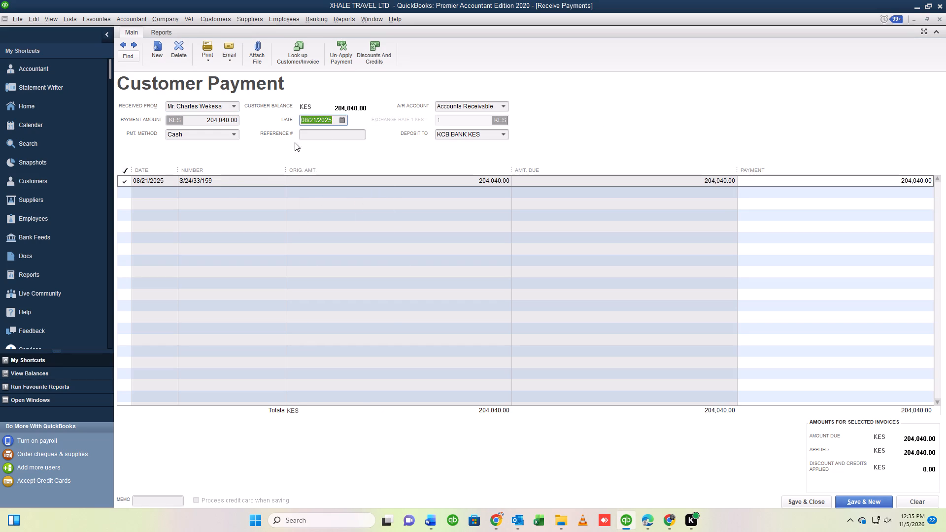
{"action": "left_click", "coordinate": [317, 132]}
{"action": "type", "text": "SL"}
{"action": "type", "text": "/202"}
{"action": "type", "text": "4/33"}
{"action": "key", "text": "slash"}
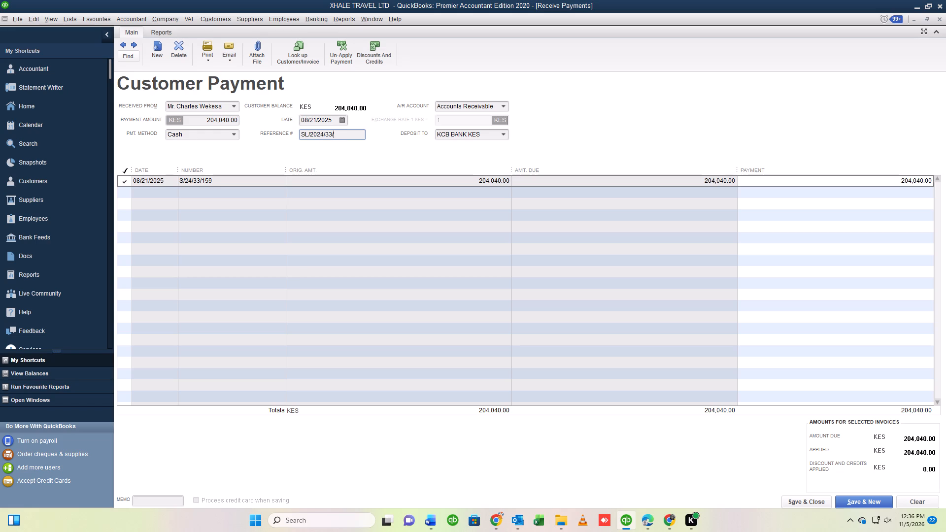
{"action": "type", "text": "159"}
{"action": "left_click", "coordinate": [859, 500]}
{"action": "left_click", "coordinate": [461, 226]}
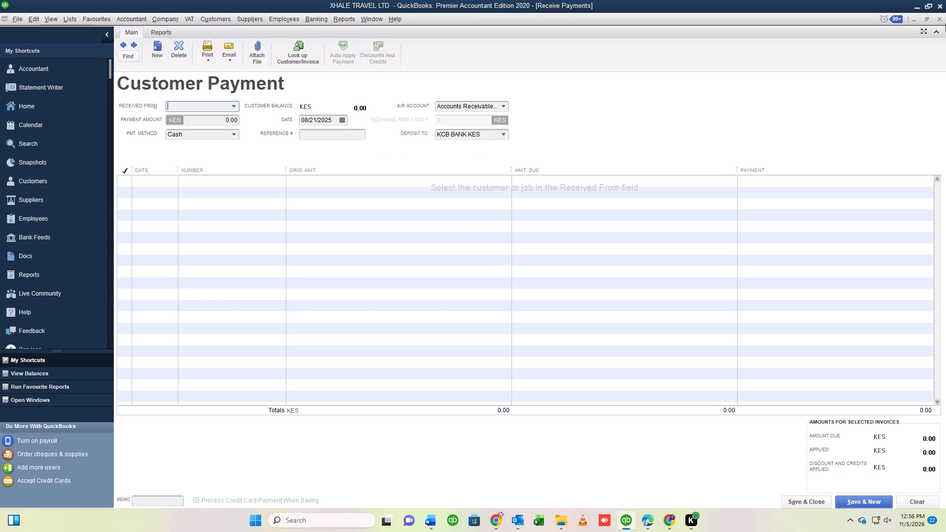
Close the blank customer payment, the 204,040.00 invoice and the invoice search results.
{"action": "left_click", "coordinate": [940, 18]}
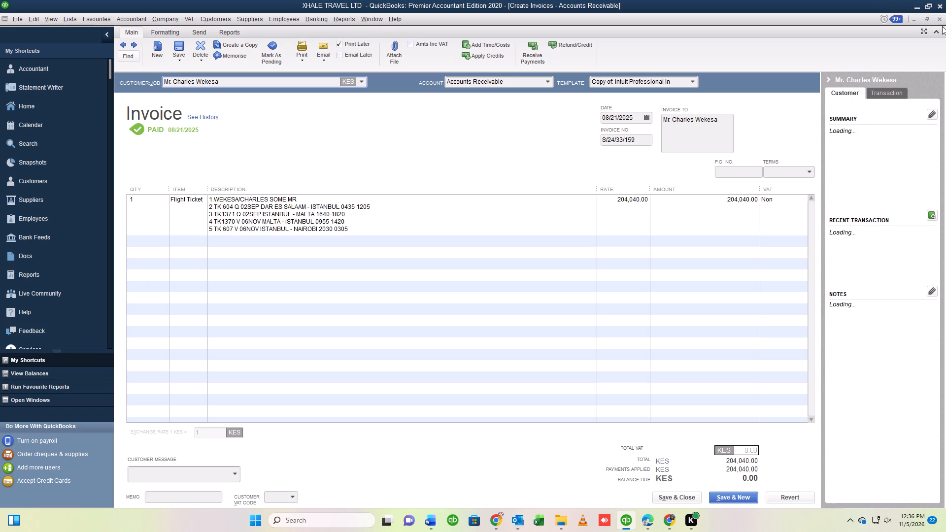
{"action": "left_click", "coordinate": [939, 24]}
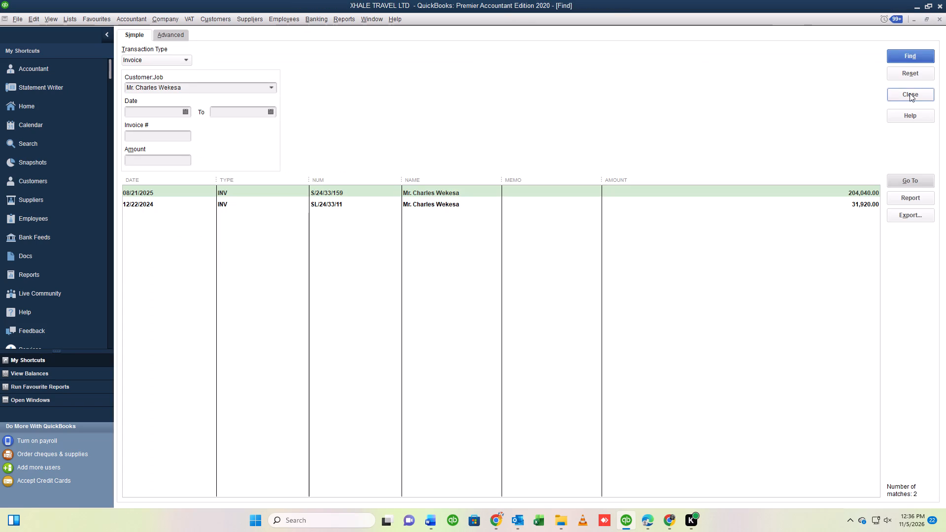
{"action": "left_click", "coordinate": [910, 93]}
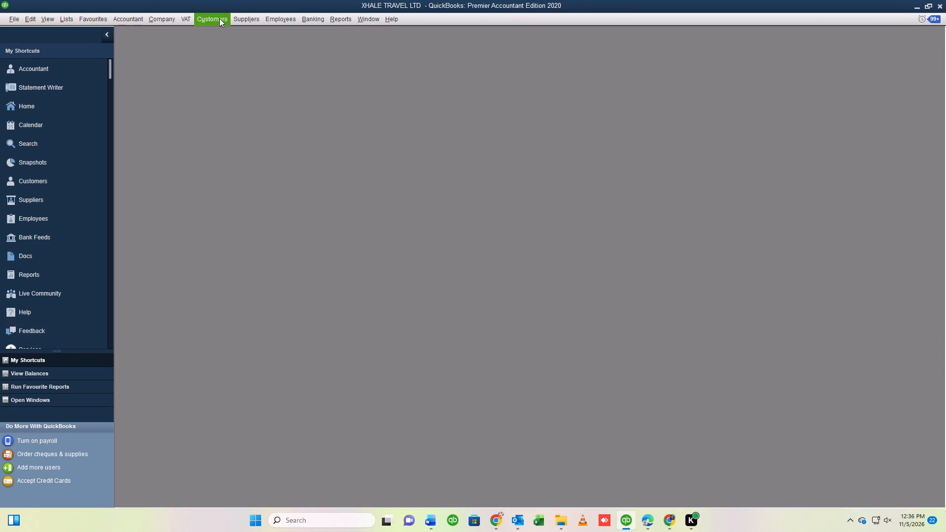
Open a new invoice form, maximise its window and start an invoice search from it.
{"action": "left_click", "coordinate": [219, 18]}
{"action": "left_click", "coordinate": [232, 87]}
{"action": "left_click", "coordinate": [532, 223]}
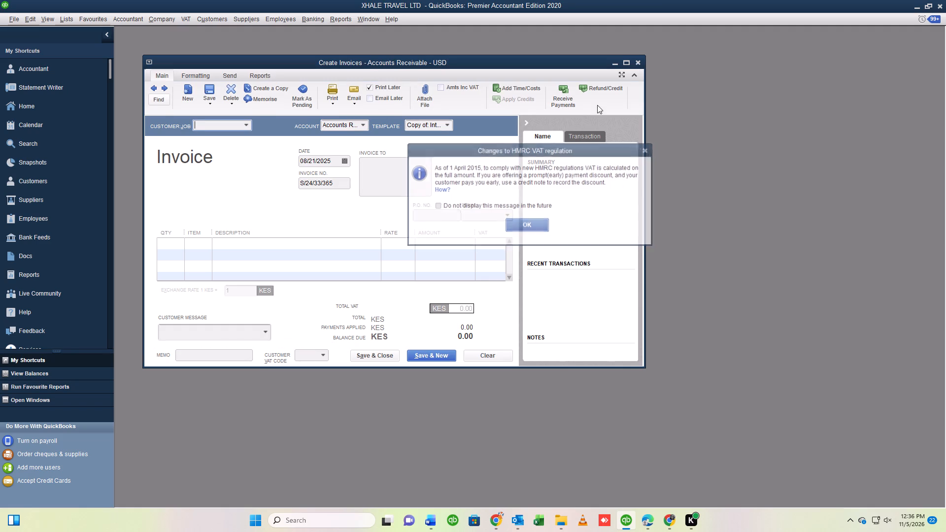
{"action": "left_click", "coordinate": [627, 66]}
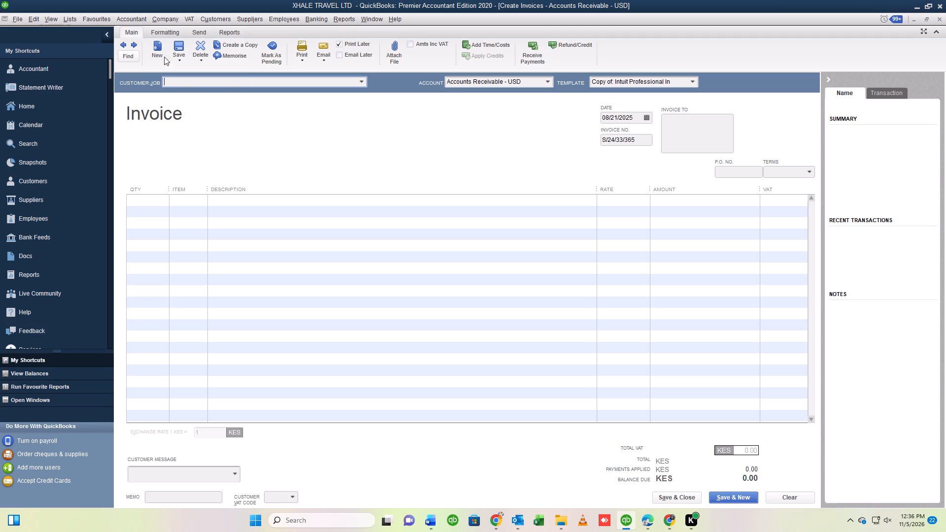
{"action": "left_click", "coordinate": [128, 55]}
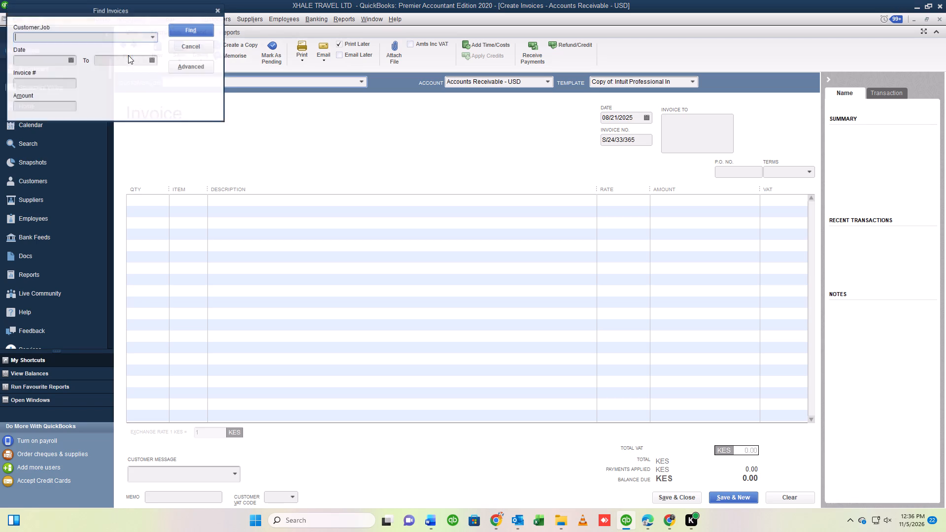
Find the invoice of the USD customer listed directly above NGUVU JASIRI LTD in the QuickBooks invoice search.
{"action": "left_click", "coordinate": [152, 35]}
{"action": "scroll", "coordinate": [71, 189], "scroll_direction": "down", "scroll_amount": 4}
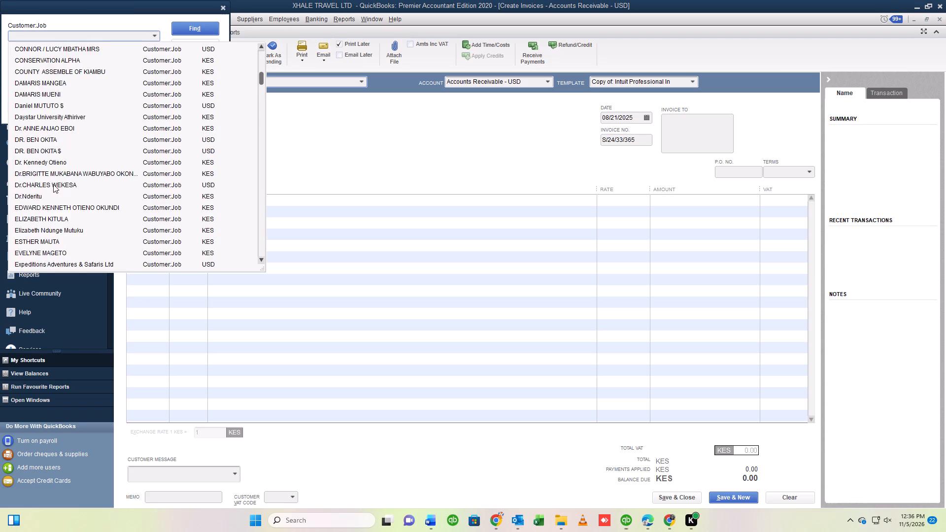
{"action": "scroll", "coordinate": [53, 184], "scroll_direction": "down", "scroll_amount": 15}
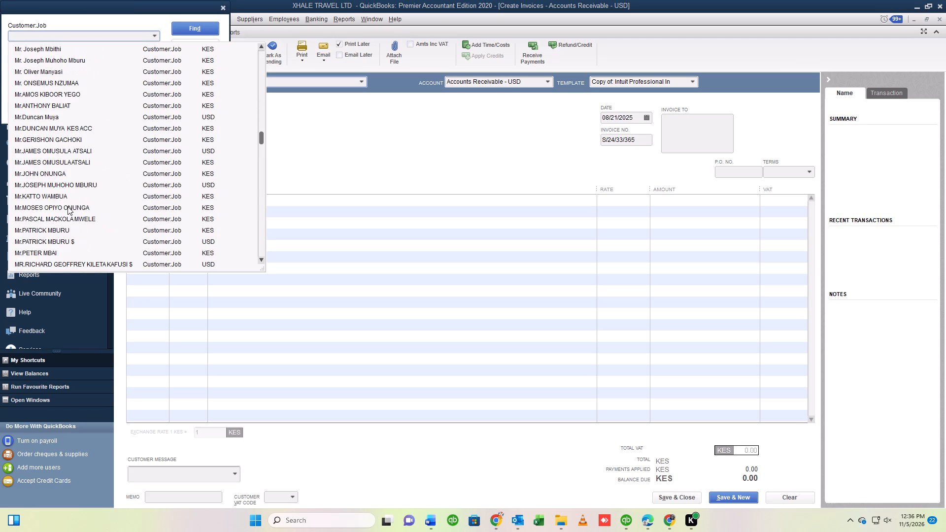
{"action": "scroll", "coordinate": [68, 206], "scroll_direction": "down", "scroll_amount": 19}
{"action": "scroll", "coordinate": [68, 206], "scroll_direction": "down", "scroll_amount": 5}
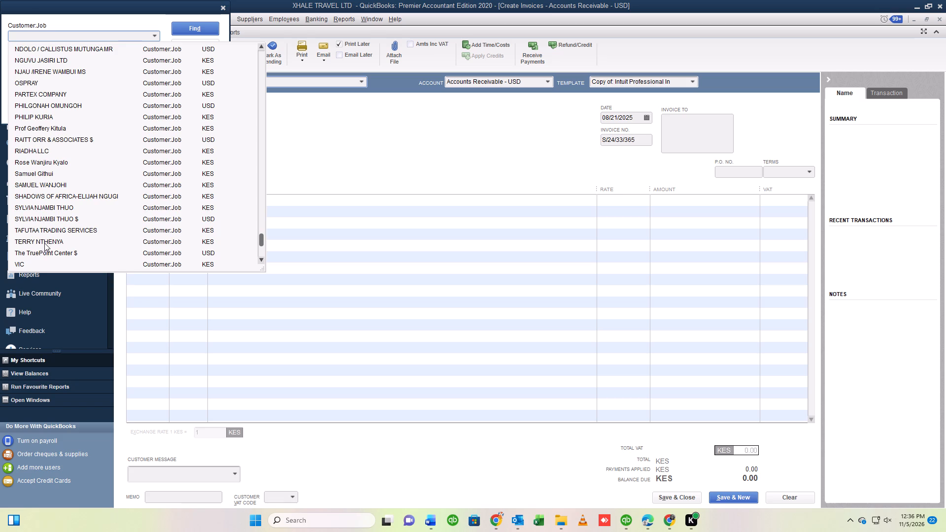
{"action": "scroll", "coordinate": [44, 240], "scroll_direction": "up", "scroll_amount": 3}
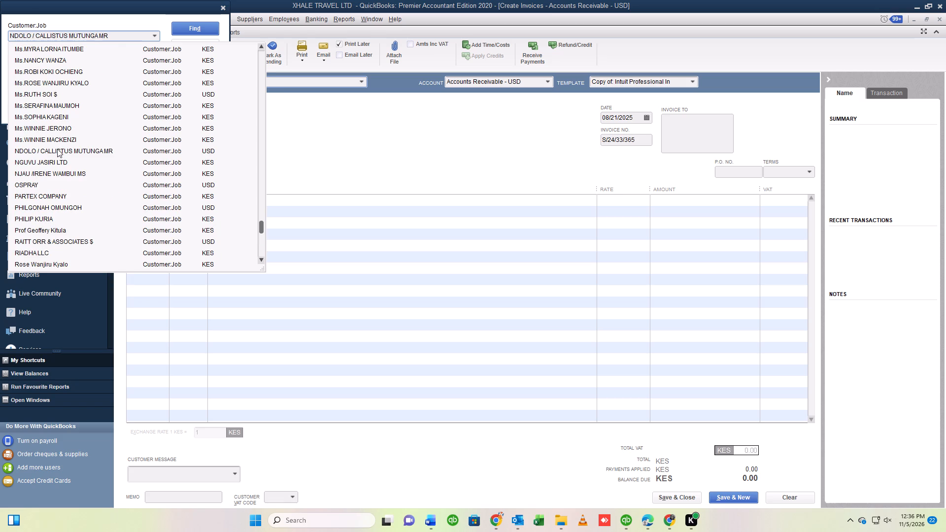
{"action": "left_click", "coordinate": [57, 149]}
{"action": "left_click", "coordinate": [195, 30]}
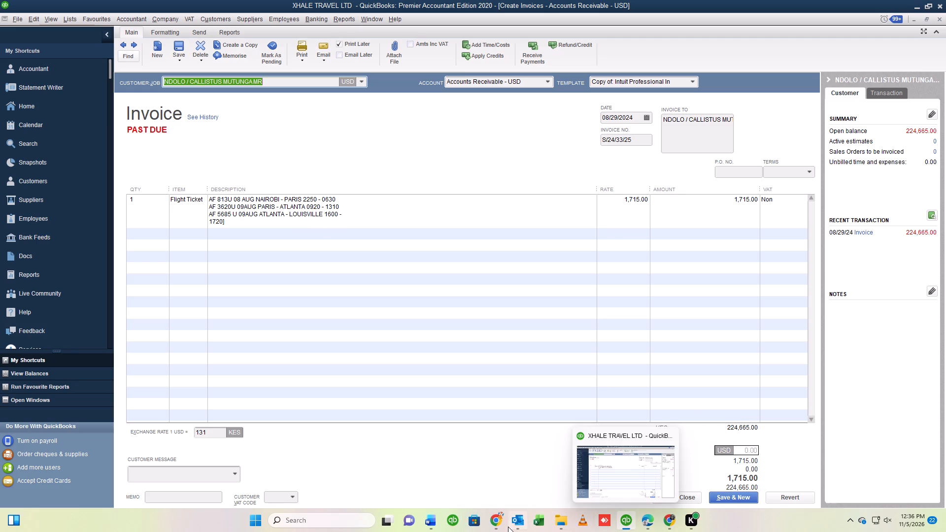
Switch between the online Sales List in Chrome and QuickBooks to recheck the found invoice's number and date.
{"action": "left_click", "coordinate": [494, 521]}
{"action": "left_click", "coordinate": [671, 240]}
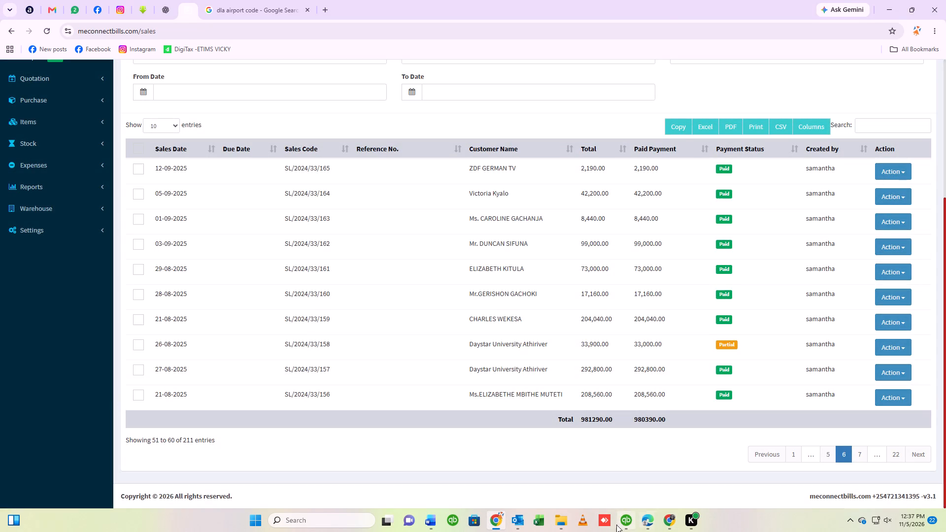
{"action": "left_click", "coordinate": [621, 525]}
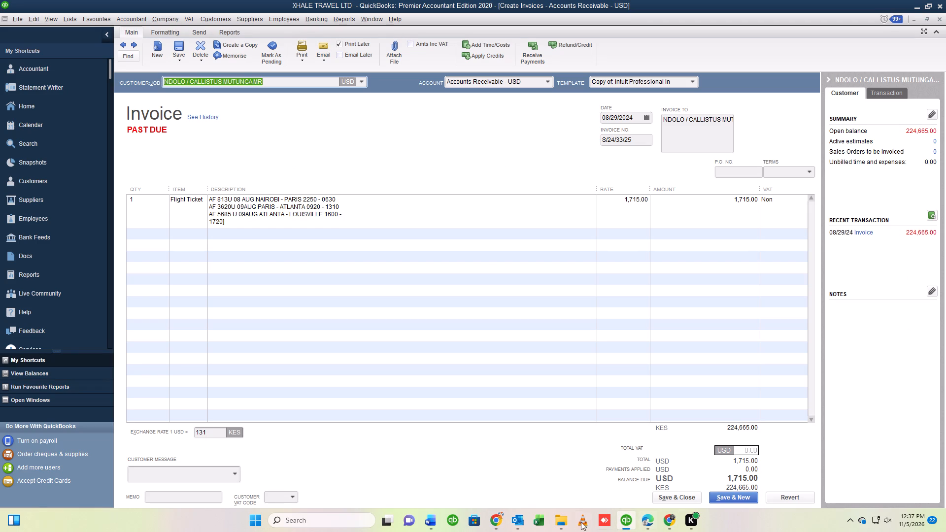
{"action": "left_click", "coordinate": [498, 520]}
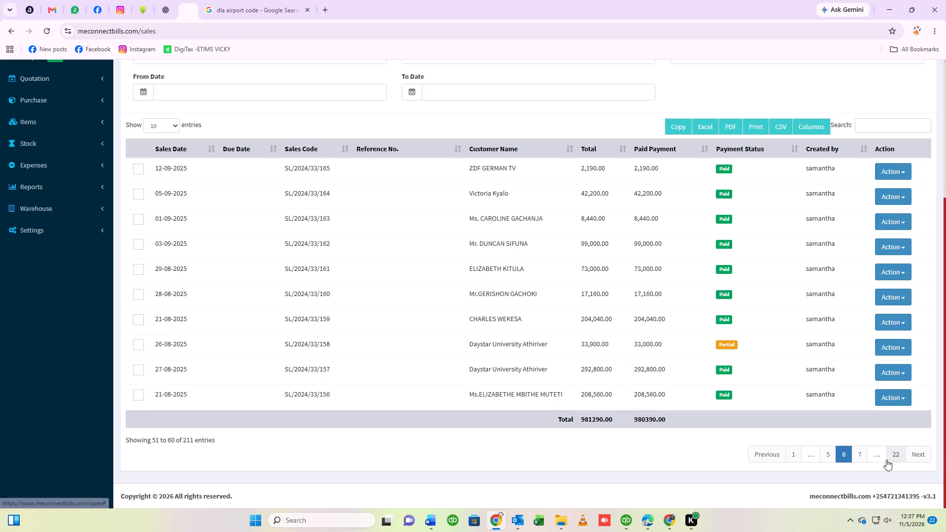
Page forward through the online Sales List to the 29-08-2024 invoice SL/2024/33/25.
{"action": "left_click", "coordinate": [875, 457]}
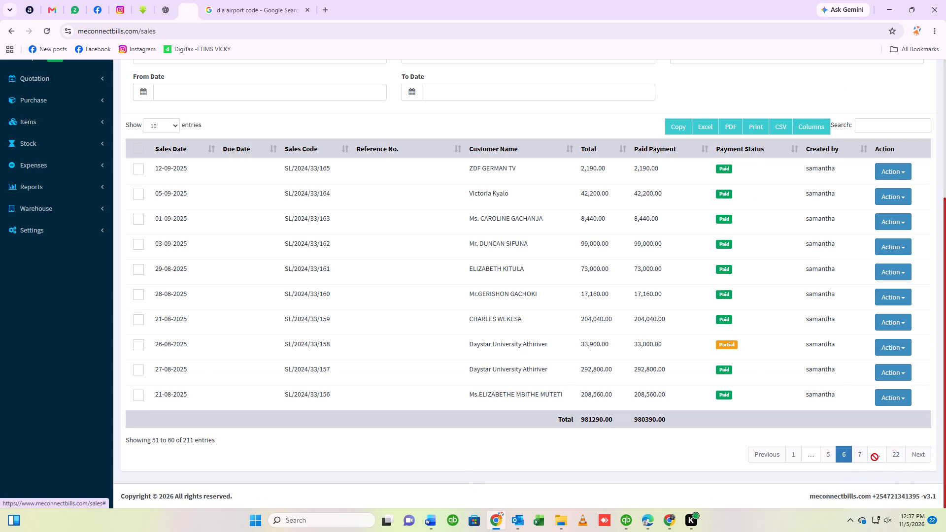
{"action": "left_click", "coordinate": [860, 456]}
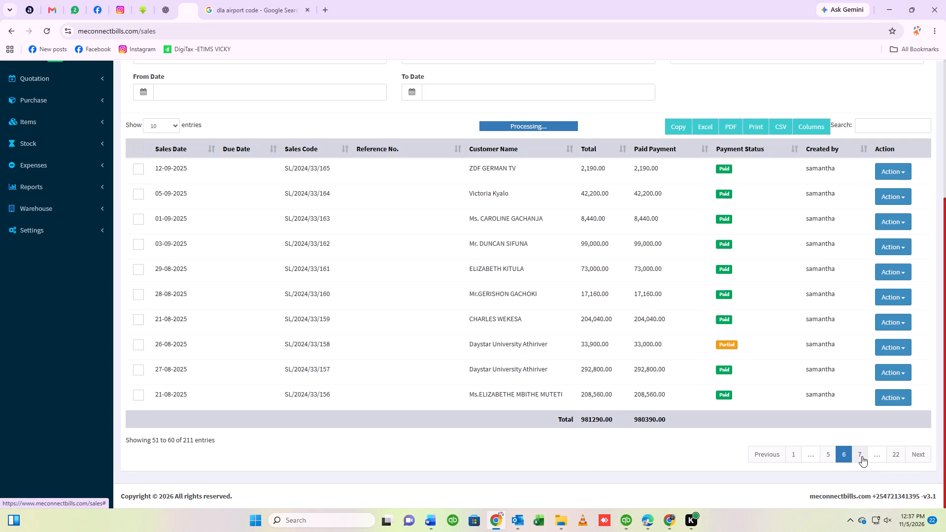
{"action": "left_click", "coordinate": [862, 456]}
{"action": "left_click", "coordinate": [862, 456]}
{"action": "left_click", "coordinate": [862, 456]}
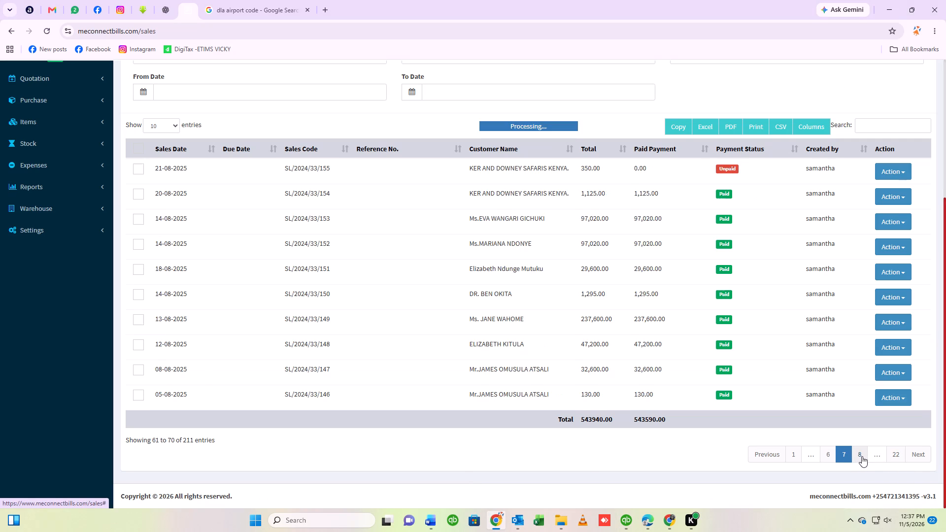
{"action": "left_click", "coordinate": [862, 456]}
{"action": "left_click", "coordinate": [864, 457]}
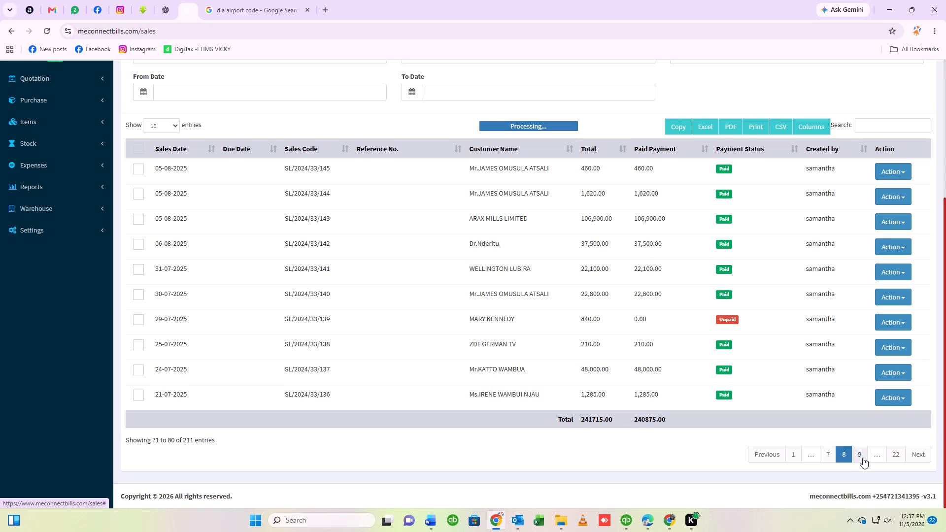
{"action": "left_click", "coordinate": [863, 458]}
{"action": "left_click", "coordinate": [862, 456]}
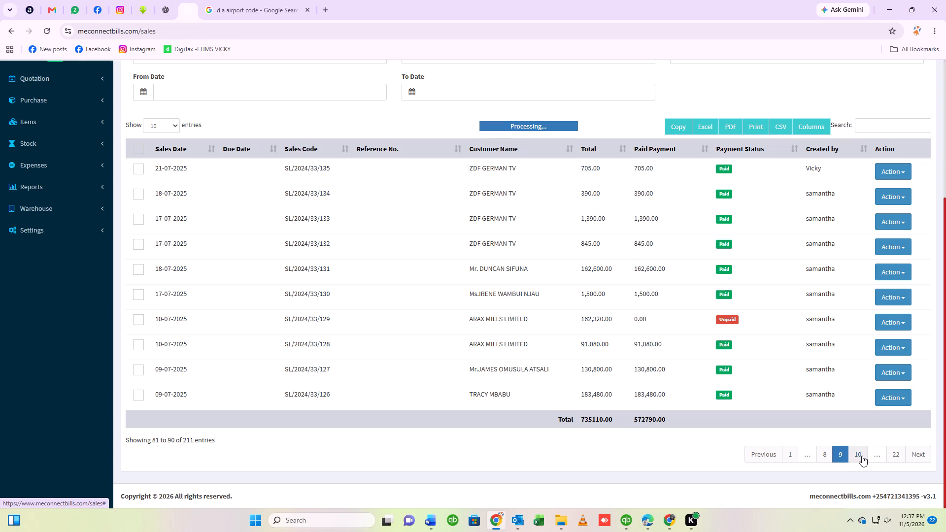
{"action": "left_click", "coordinate": [862, 456]}
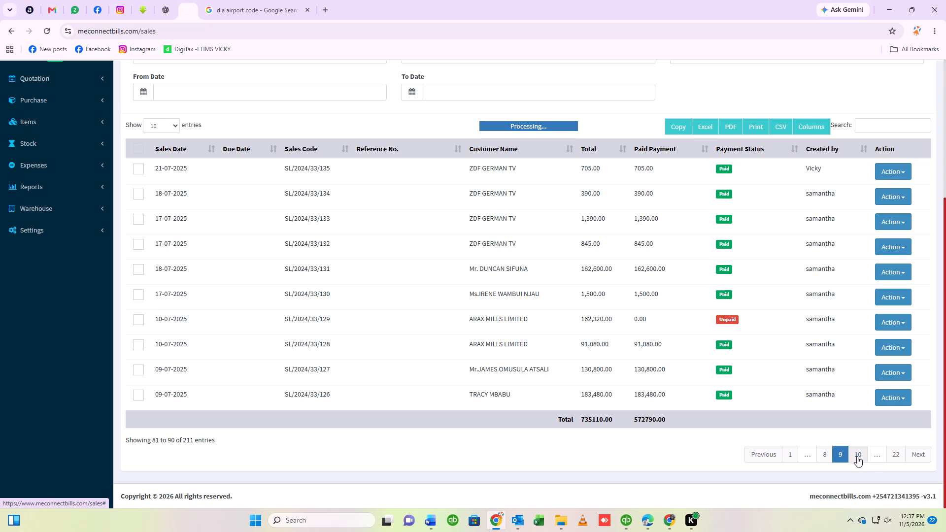
{"action": "left_click", "coordinate": [855, 454]}
{"action": "left_click", "coordinate": [855, 453]}
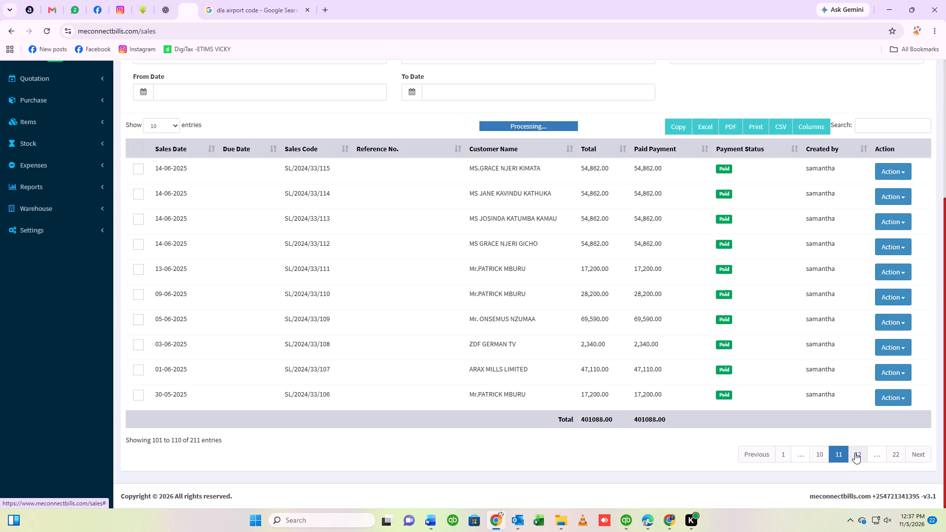
{"action": "left_click", "coordinate": [853, 454]}
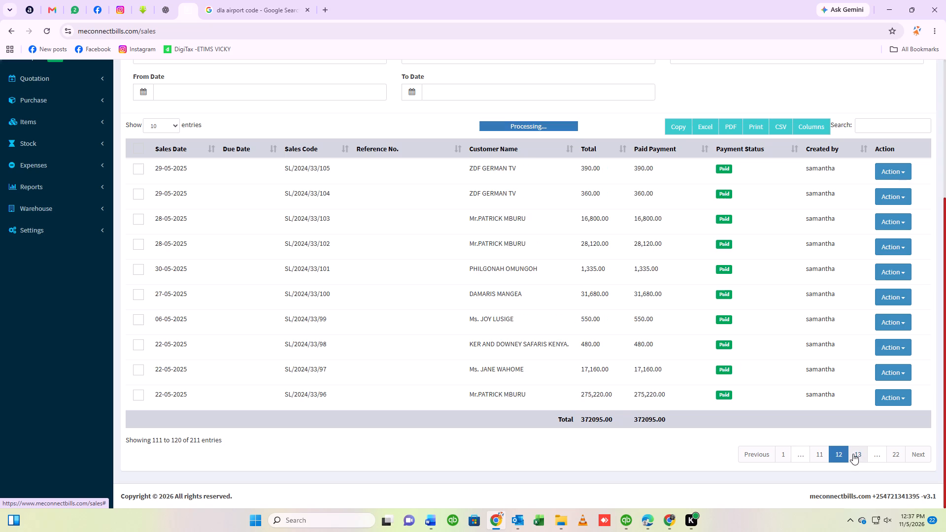
{"action": "left_click", "coordinate": [858, 457]}
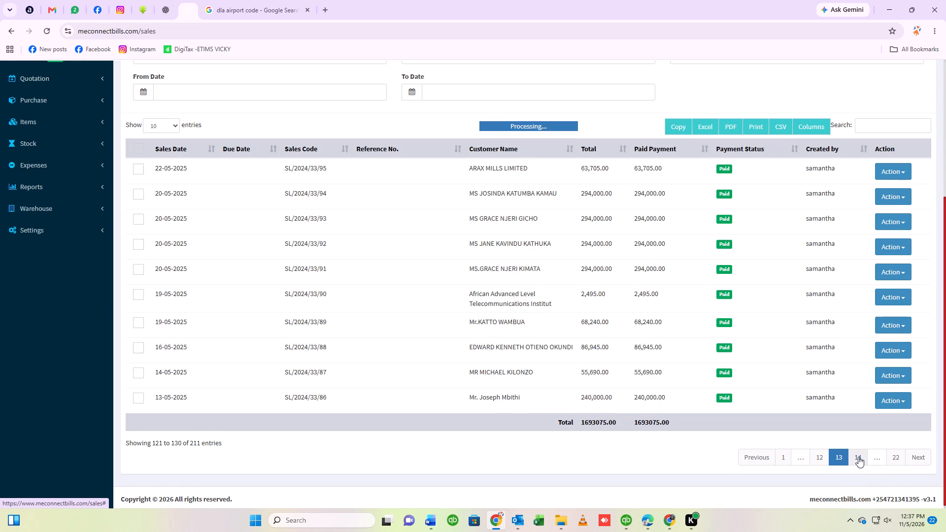
{"action": "left_click", "coordinate": [858, 457]}
{"action": "left_click", "coordinate": [858, 457]}
{"action": "left_click", "coordinate": [858, 457]}
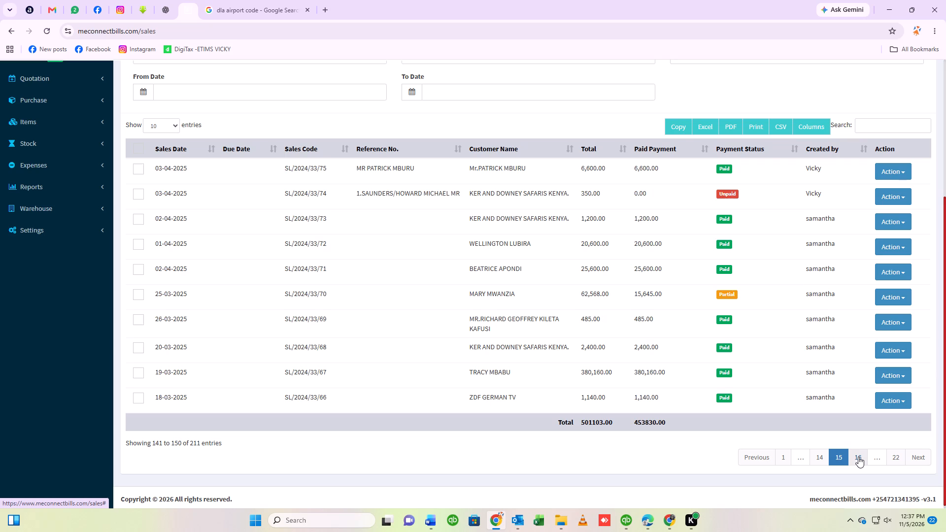
{"action": "left_click", "coordinate": [858, 457]}
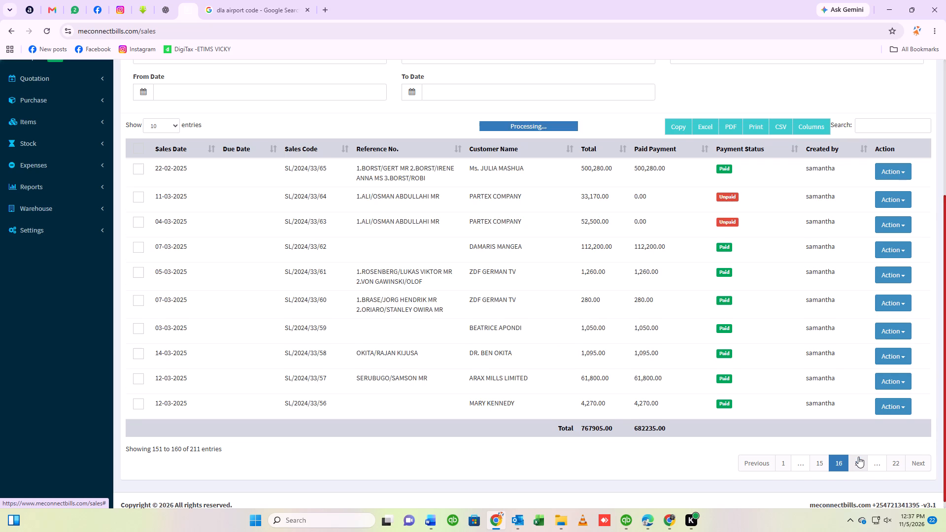
{"action": "left_click", "coordinate": [858, 456]}
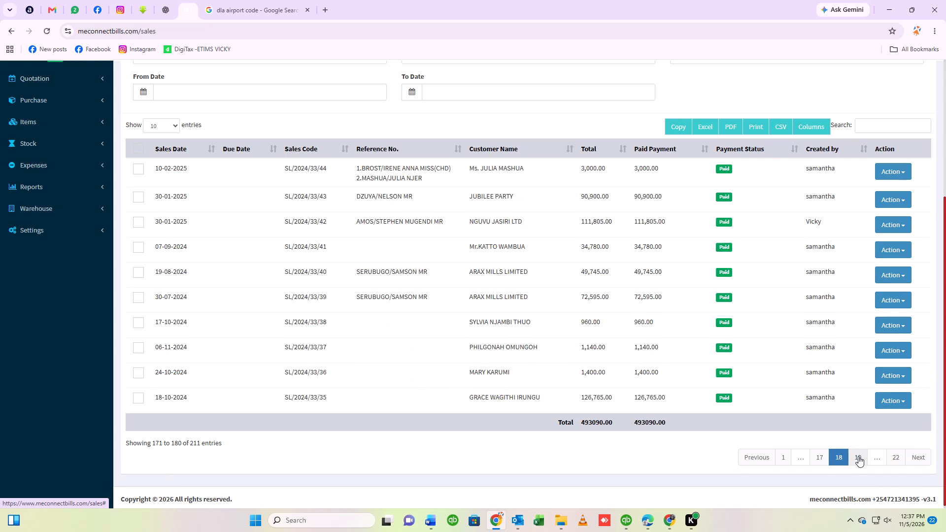
{"action": "left_click", "coordinate": [858, 456]}
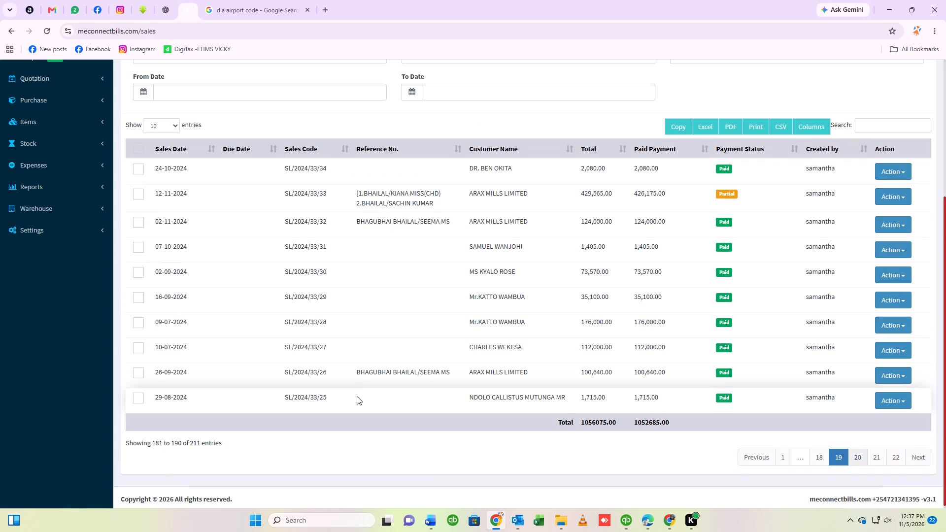
View the payment details of invoice SL/2024/33/25.
{"action": "left_click", "coordinate": [903, 399]}
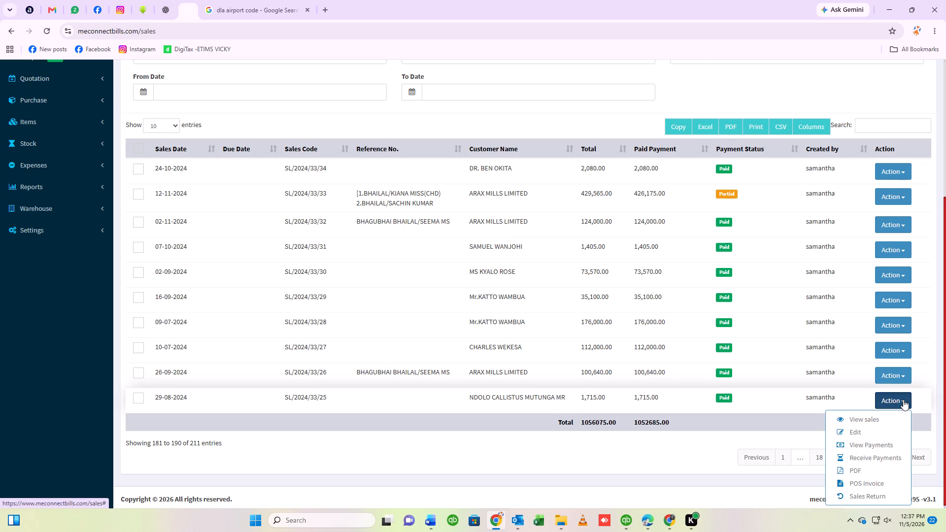
{"action": "left_click", "coordinate": [868, 444]}
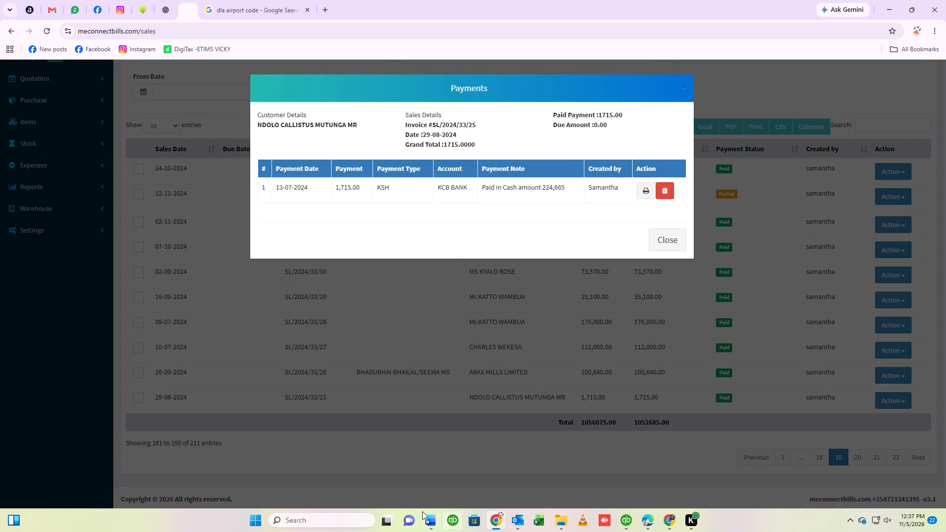
Return to QuickBooks, start a customer payment for invoice S/24/33/25, and set its date to 07/24/2024.
{"action": "left_click", "coordinate": [628, 526]}
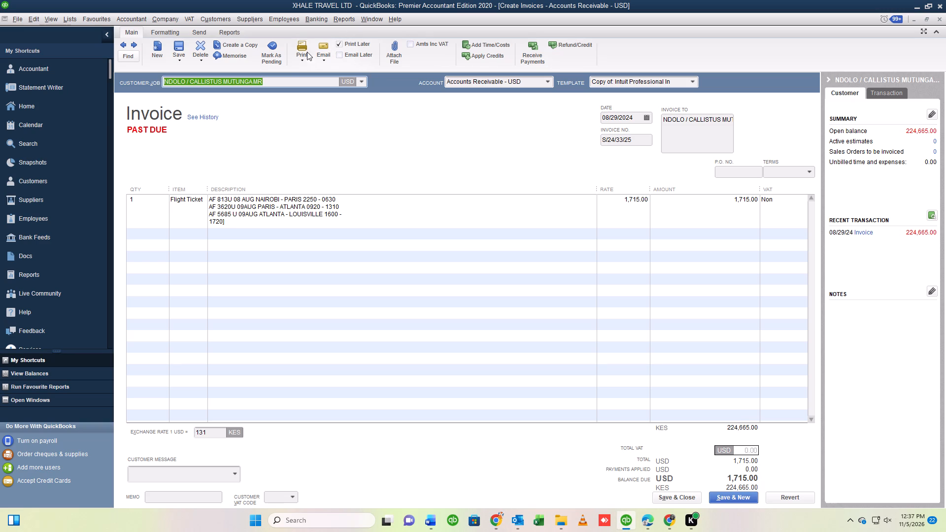
{"action": "left_click", "coordinate": [217, 16]}
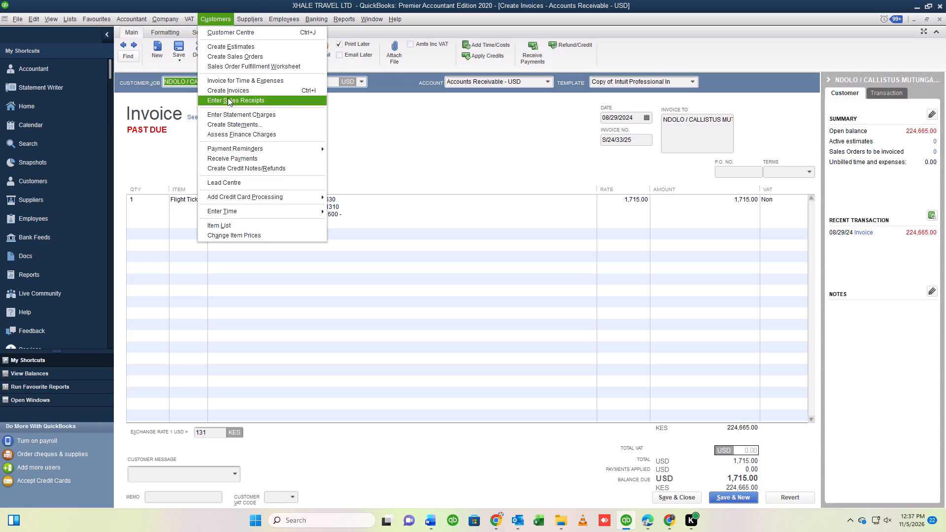
{"action": "left_click", "coordinate": [224, 158]}
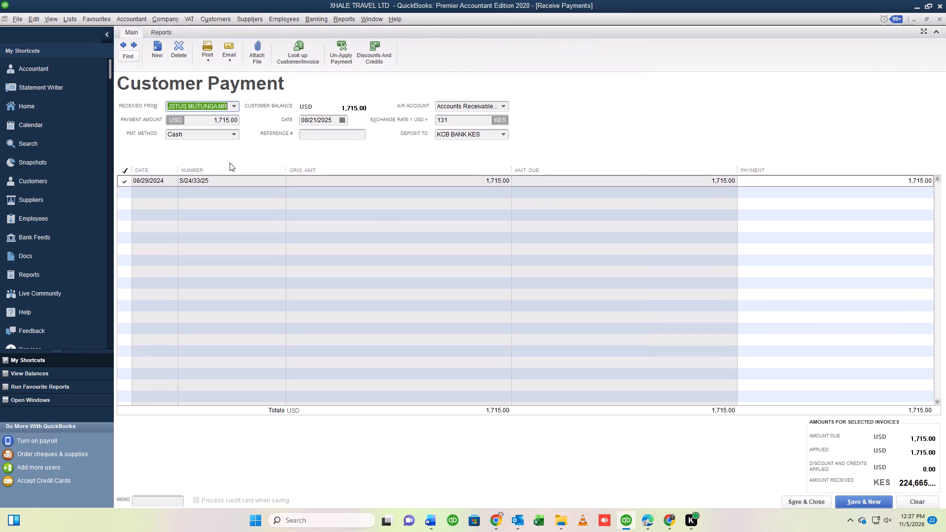
{"action": "left_click", "coordinate": [343, 118]}
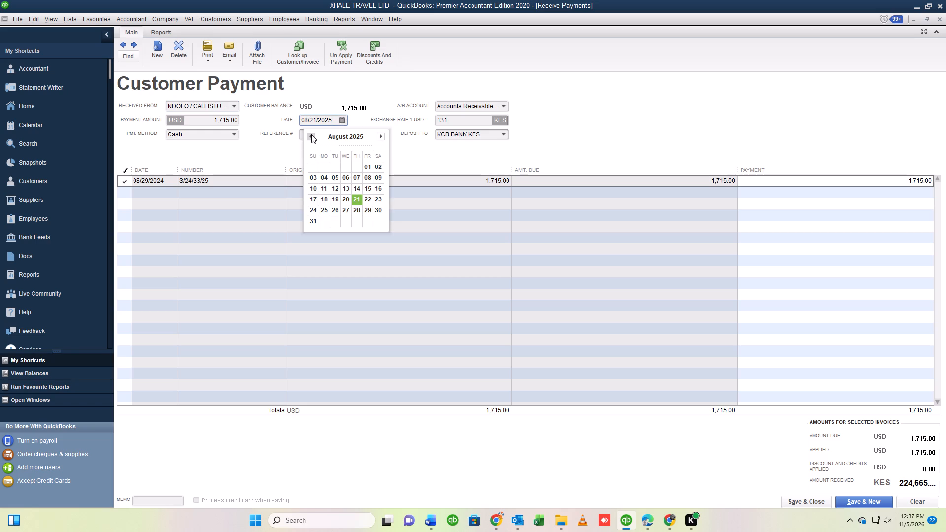
{"action": "triple_click", "coordinate": [311, 134]}
{"action": "left_click", "coordinate": [311, 134]}
{"action": "triple_click", "coordinate": [311, 134]}
{"action": "left_click", "coordinate": [311, 134]}
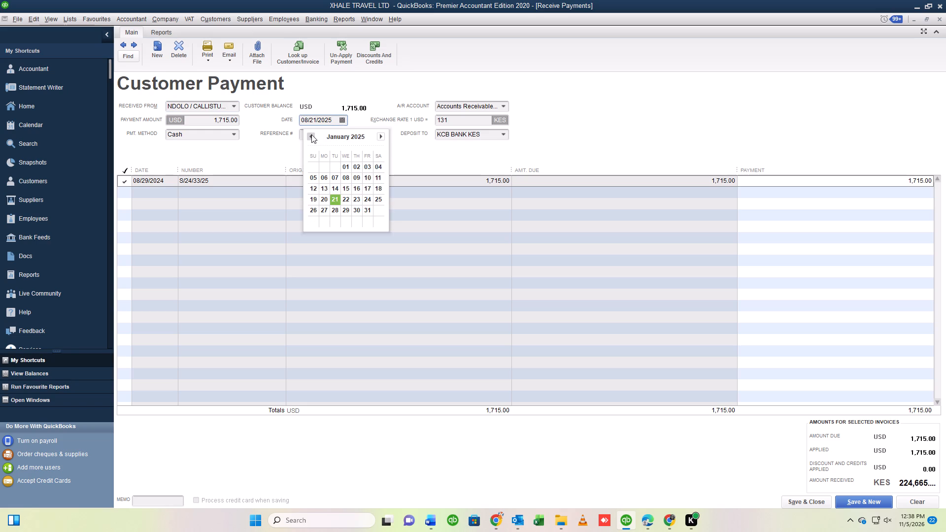
{"action": "double_click", "coordinate": [311, 134]}
{"action": "double_click", "coordinate": [311, 134]}
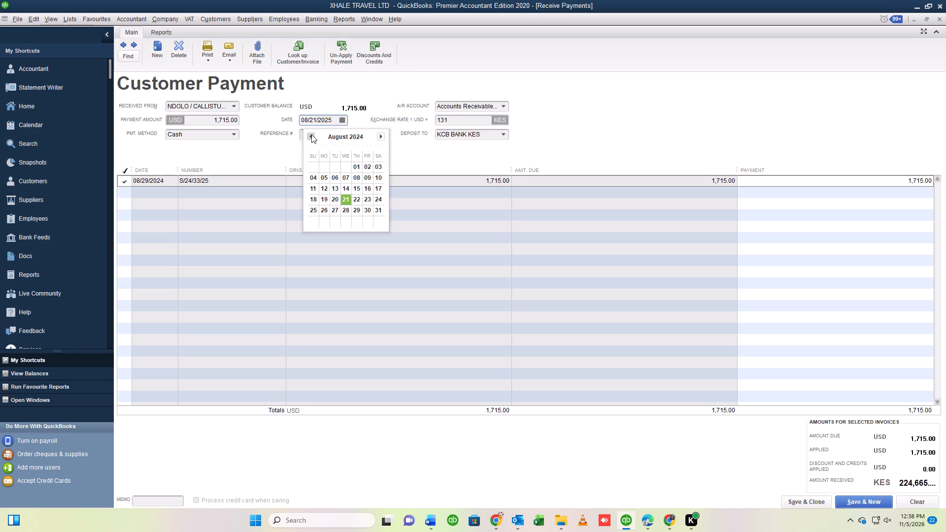
{"action": "double_click", "coordinate": [311, 134]}
{"action": "left_click", "coordinate": [379, 137]}
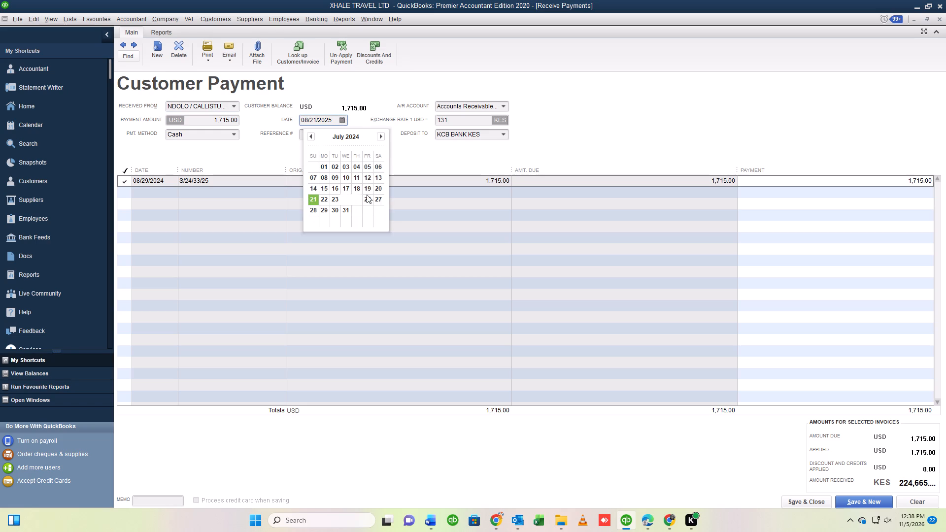
{"action": "left_click", "coordinate": [346, 198]}
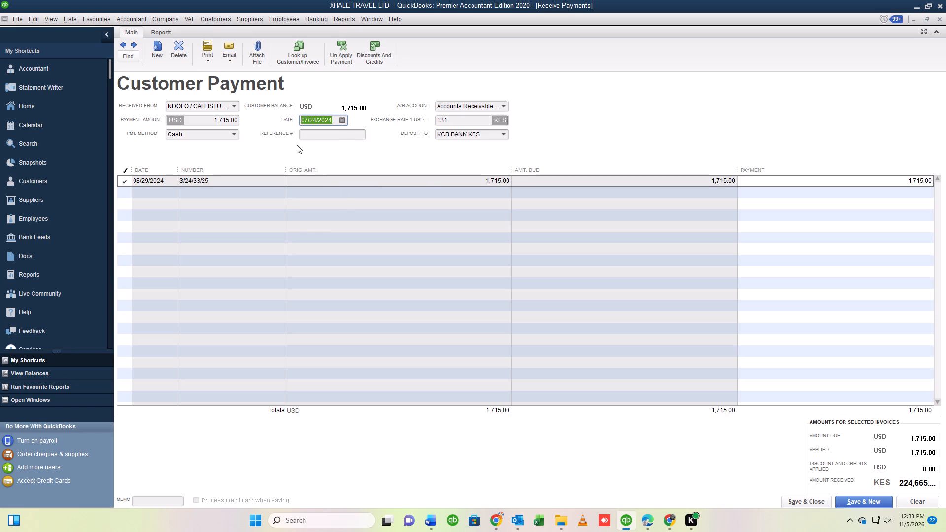
Change the customer payment's date to 07/13/2024.
{"action": "left_click", "coordinate": [345, 120]}
{"action": "left_click", "coordinate": [340, 118]}
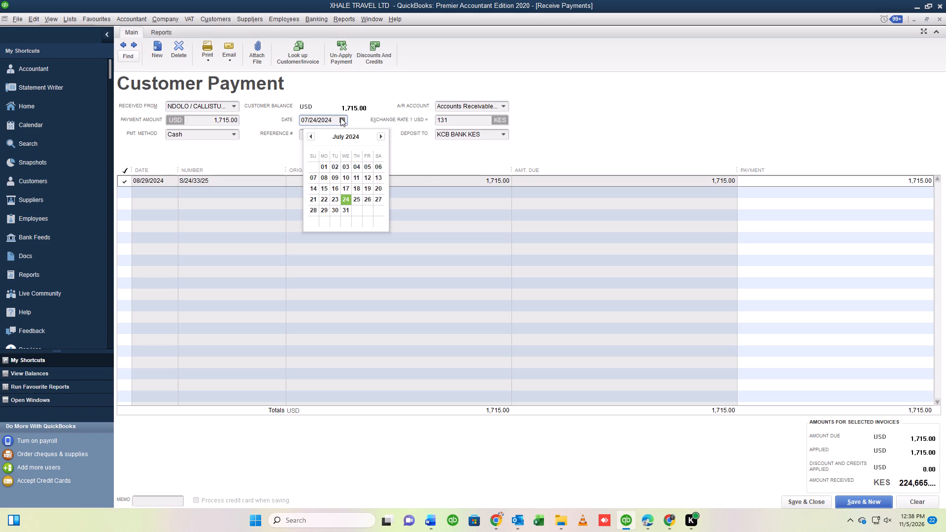
{"action": "left_click", "coordinate": [375, 175]}
Enter SL/2024/33/25 as the payment's reference number and save the back-dated payment.
{"action": "left_click", "coordinate": [307, 133]}
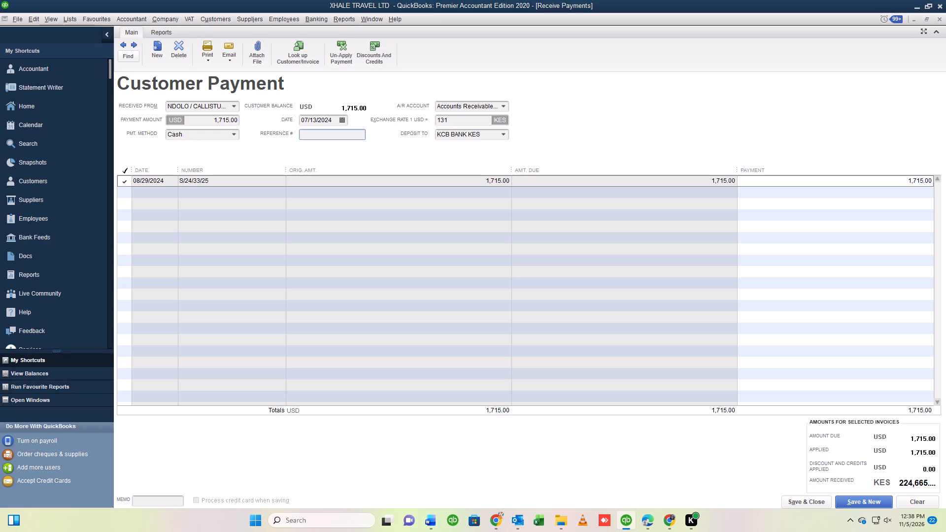
{"action": "key", "text": "s"}
{"action": "key", "text": "l"}
{"action": "key", "text": "slash"}
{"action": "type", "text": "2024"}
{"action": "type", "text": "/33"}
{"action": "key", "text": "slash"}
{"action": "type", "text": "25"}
{"action": "left_click", "coordinate": [866, 501]}
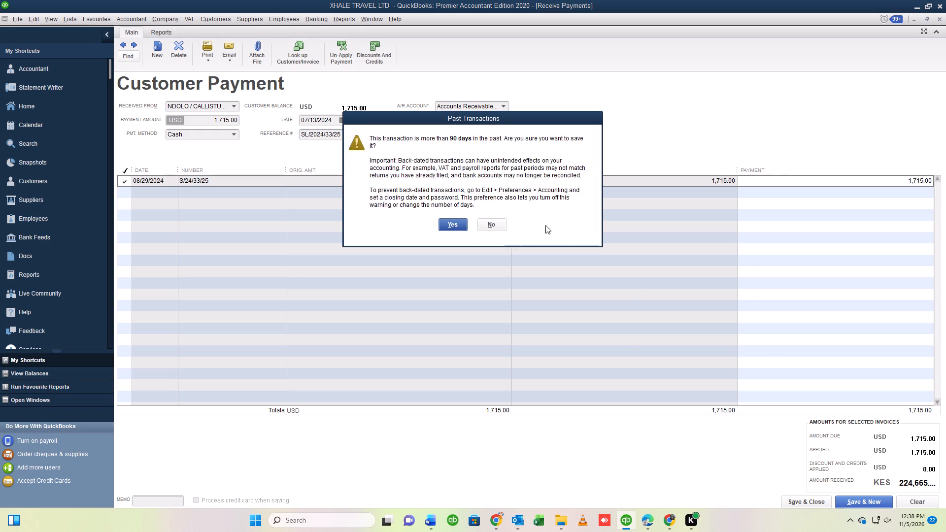
{"action": "left_click", "coordinate": [458, 224]}
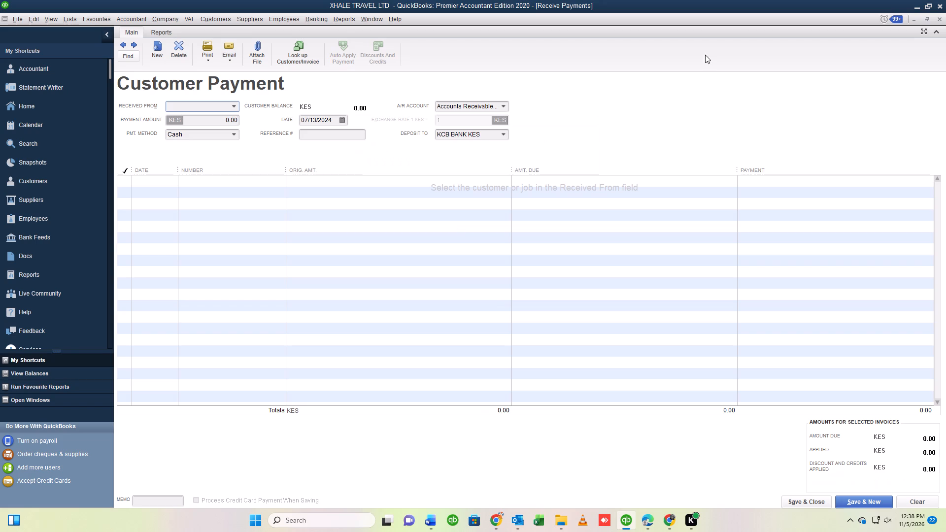
Close the blank customer payment form and the invoice S/24/33/25.
{"action": "left_click", "coordinate": [941, 16]}
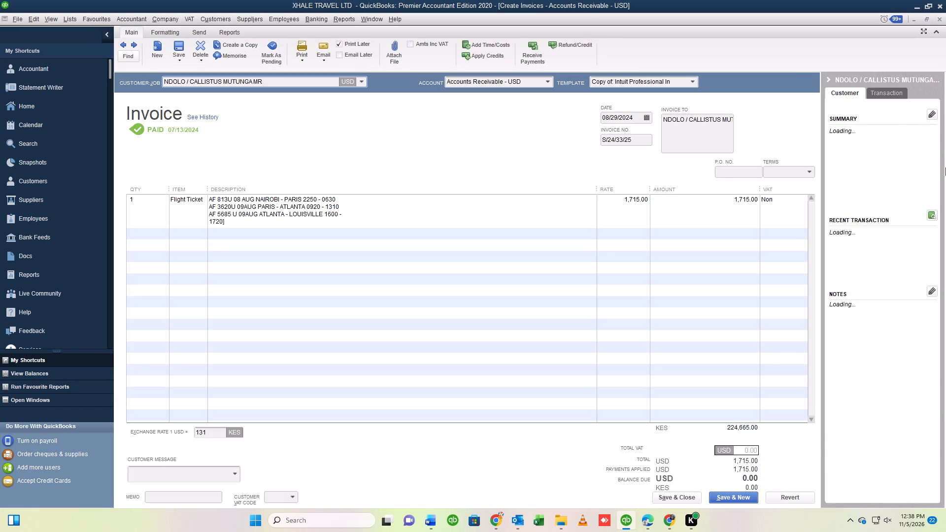
{"action": "left_click", "coordinate": [941, 17]}
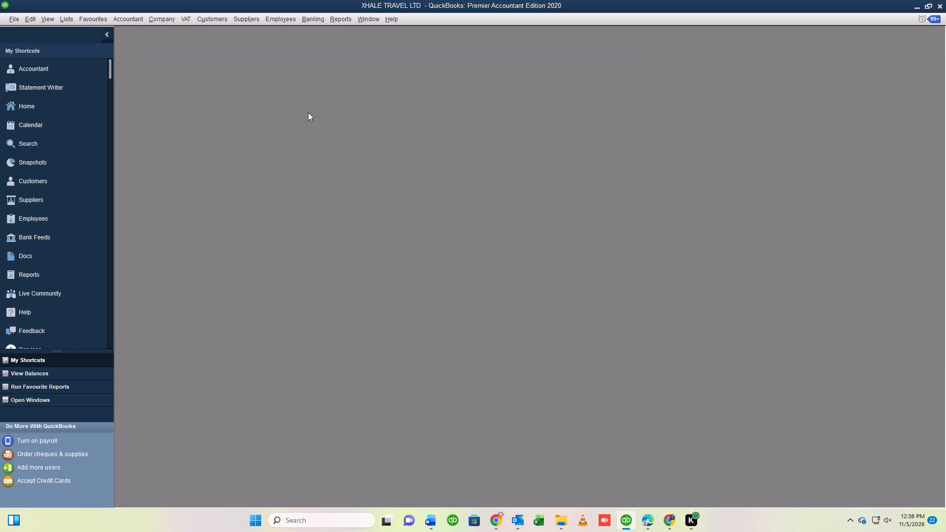
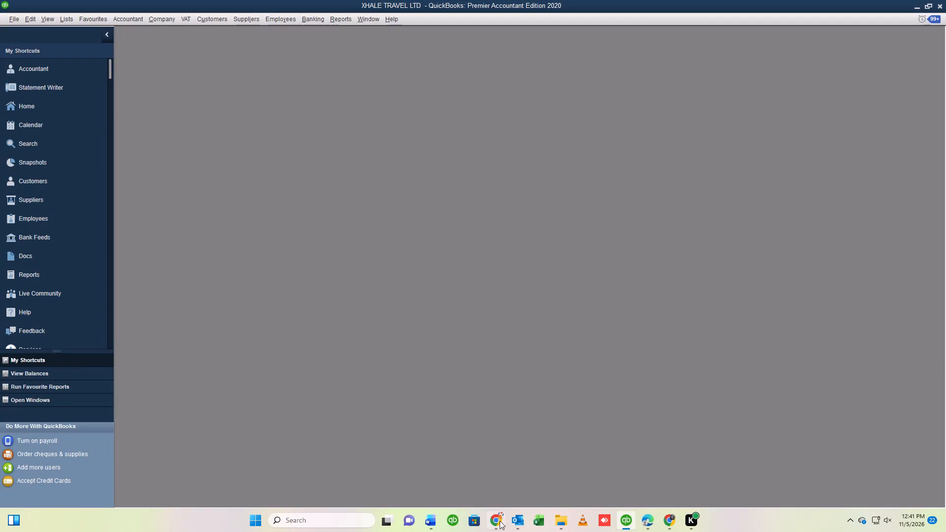
{"action": "left_click", "coordinate": [500, 521]}
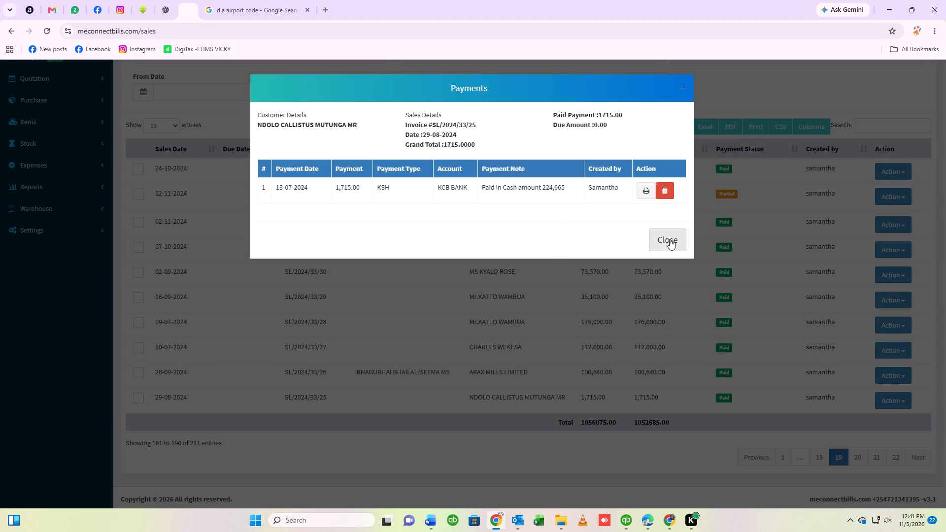
{"action": "left_click", "coordinate": [670, 239]}
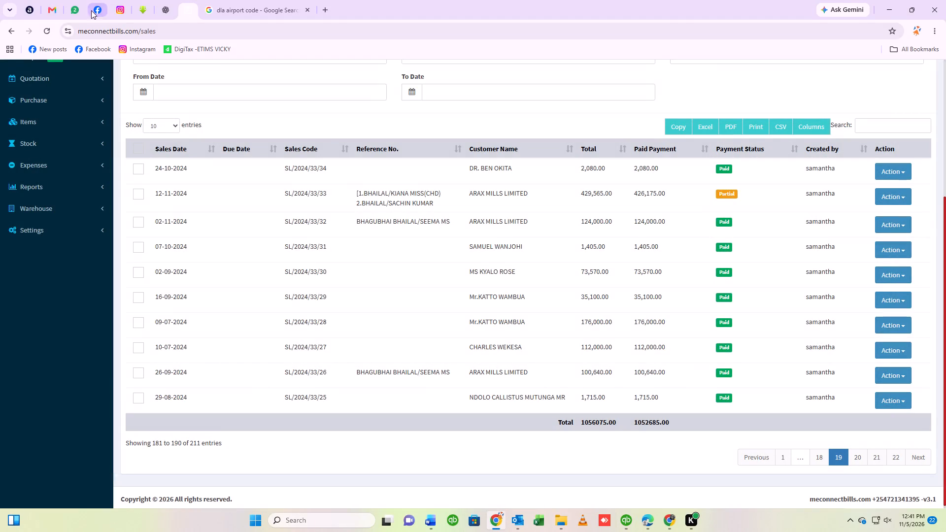